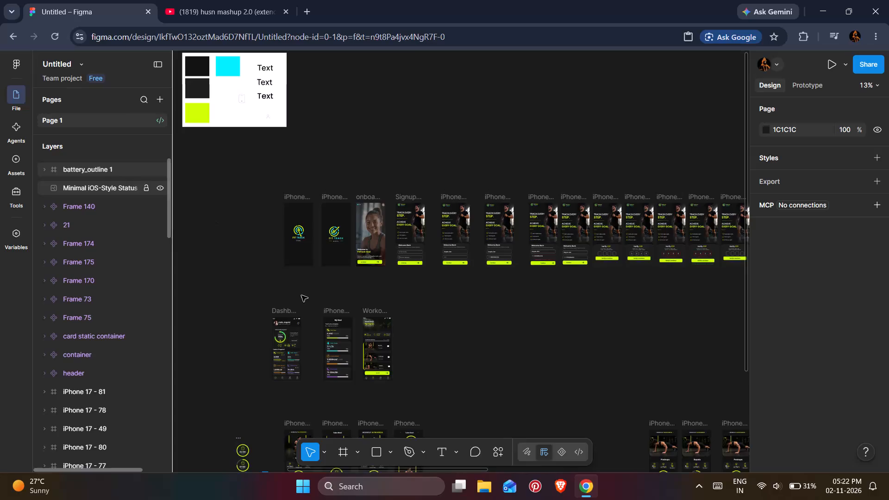
# Examine the workout flow screens through Workout Completed and the following workout activity screens.
pyautogui.moveTo(342, 467); pyautogui.dragTo(448, 469)
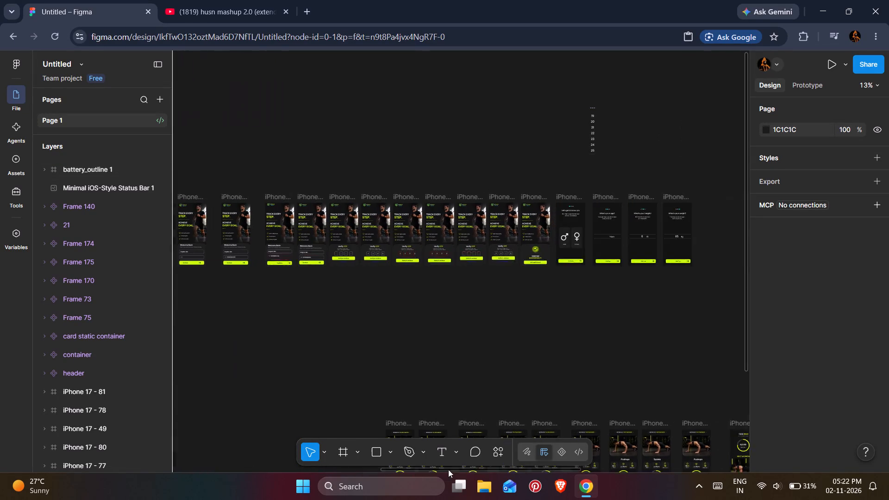
pyautogui.moveTo(448, 469); pyautogui.dragTo(513, 467)
pyautogui.scroll(-3, 492, 348)
pyautogui.moveTo(486, 470); pyautogui.dragTo(579, 464)
pyautogui.moveTo(582, 464); pyautogui.dragTo(519, 460)
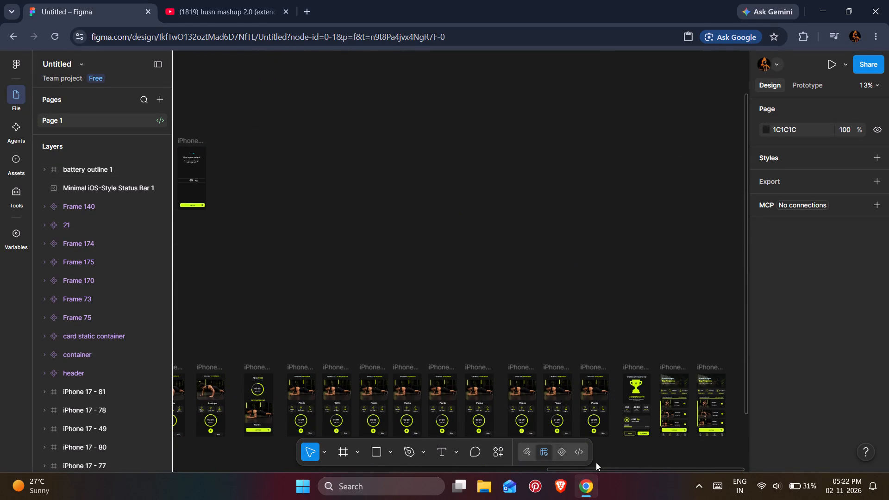
pyautogui.scroll(-3, 598, 385)
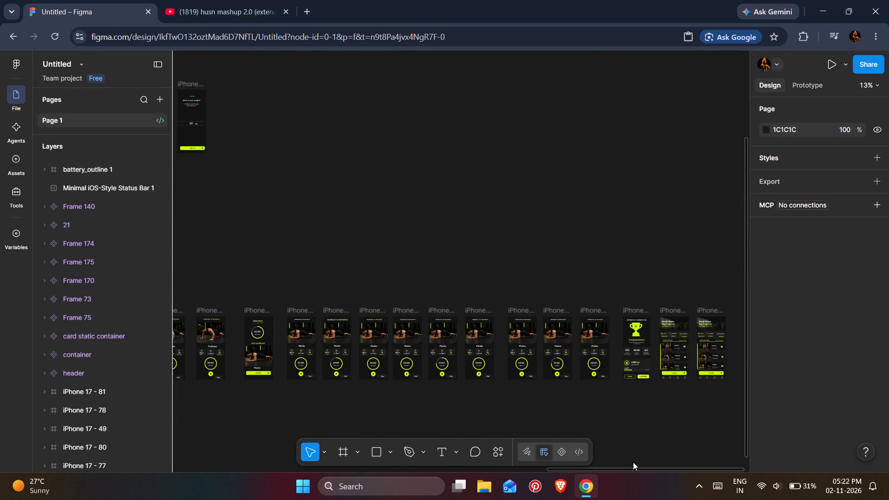
pyautogui.moveTo(631, 466); pyautogui.dragTo(681, 465)
pyautogui.scroll(-3, 574, 368)
pyautogui.hotkey('ctrl', '+')
pyautogui.hotkey('ctrl', '+')
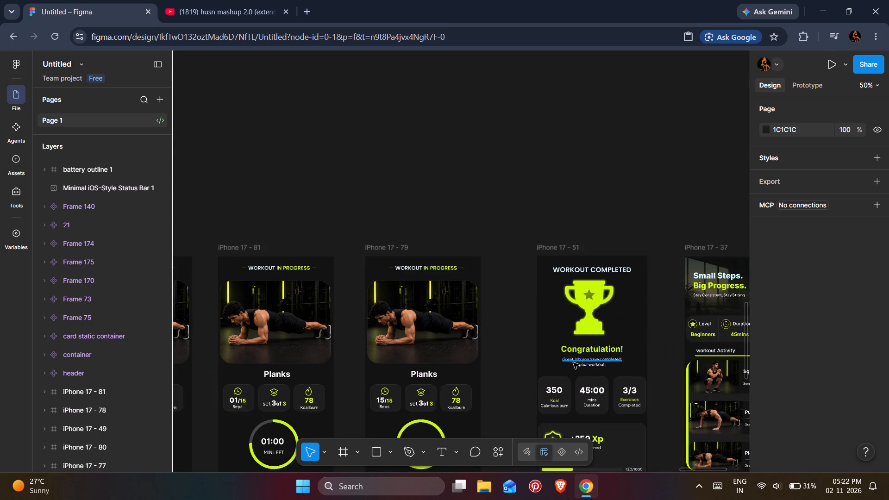
pyautogui.scroll(-3, 551, 361)
pyautogui.scroll(-3, 495, 352)
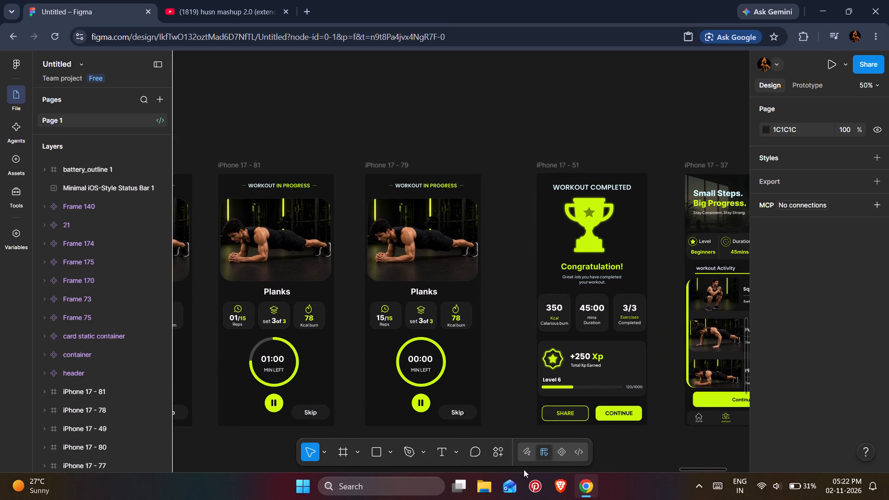
pyautogui.moveTo(704, 469); pyautogui.dragTo(719, 469)
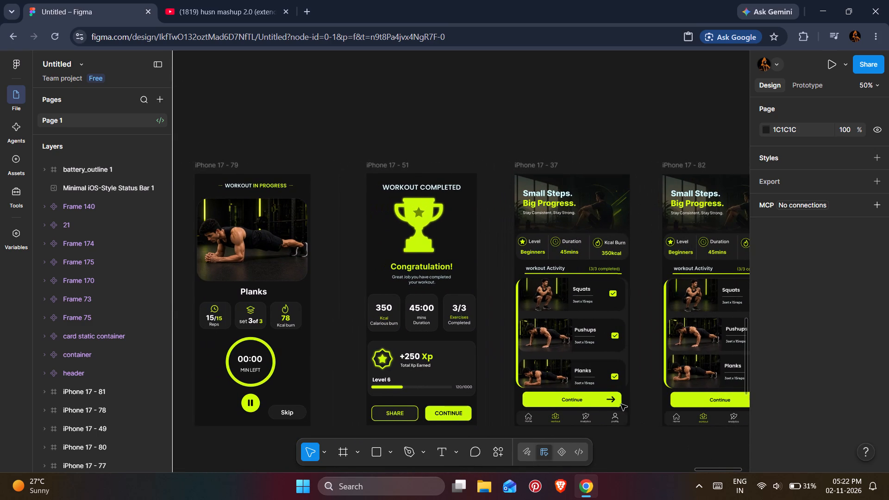
pyautogui.scroll(-2, 621, 404)
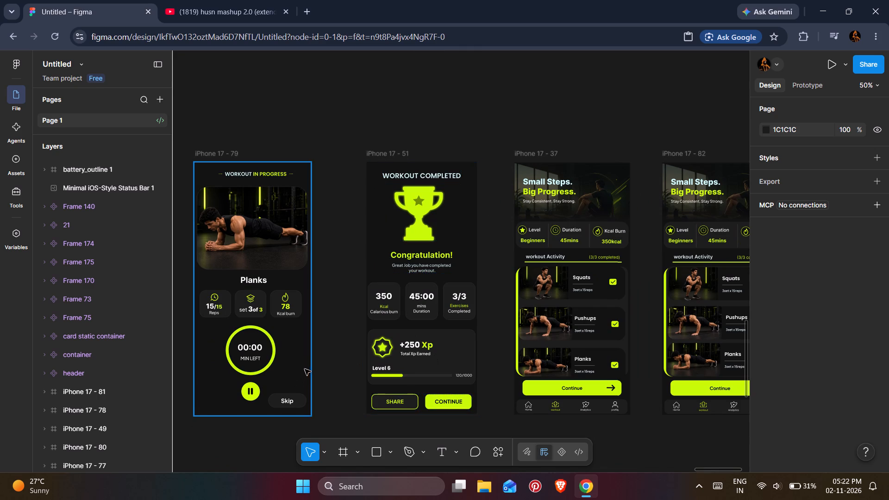
# Look over the splash, onboarding, sign-up and workout screens on the way back to the Dashboard screen.
pyautogui.hotkey('ctrl', '-')
pyautogui.hotkey('ctrl', '-')
pyautogui.scroll(7, 305, 366)
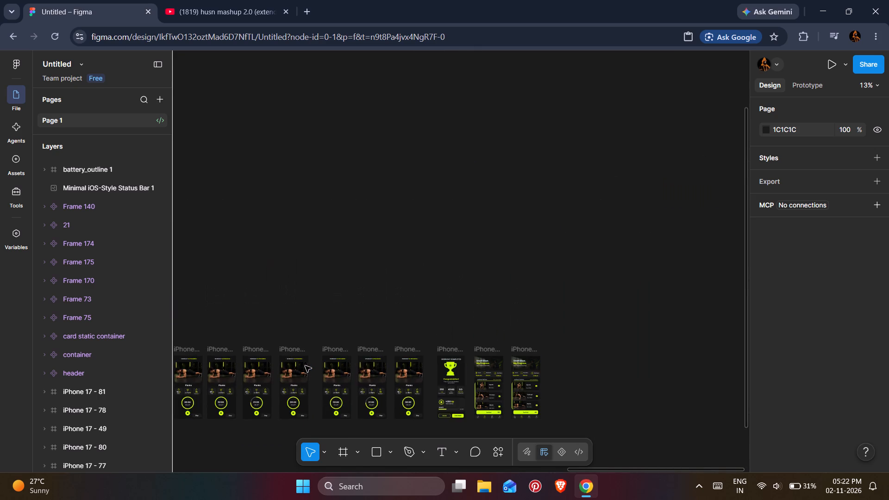
pyautogui.moveTo(730, 465); pyautogui.dragTo(647, 465)
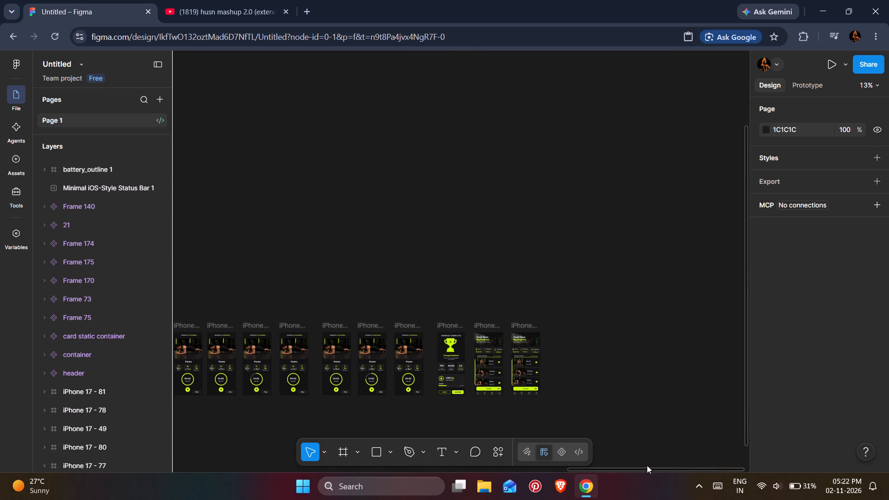
pyautogui.moveTo(680, 465); pyautogui.dragTo(610, 467)
pyautogui.moveTo(657, 468); pyautogui.dragTo(419, 458)
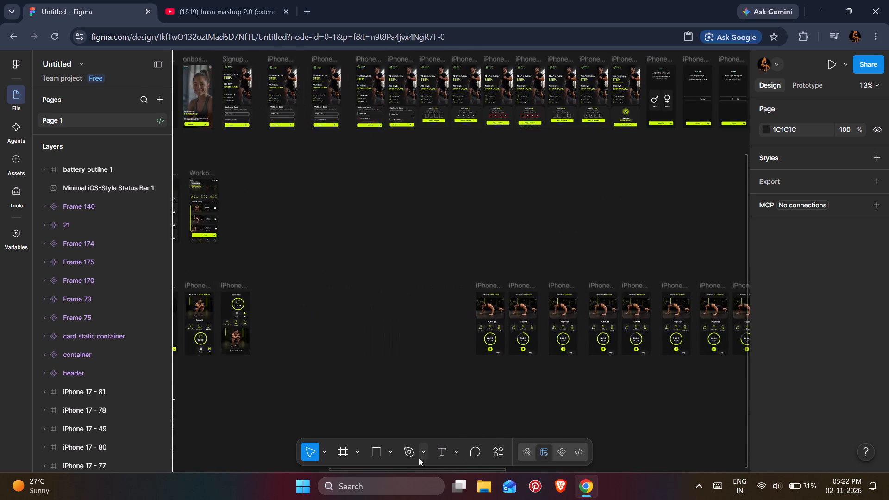
pyautogui.moveTo(419, 458); pyautogui.dragTo(412, 453)
pyautogui.scroll(6, 387, 381)
pyautogui.moveTo(478, 467); pyautogui.dragTo(462, 467)
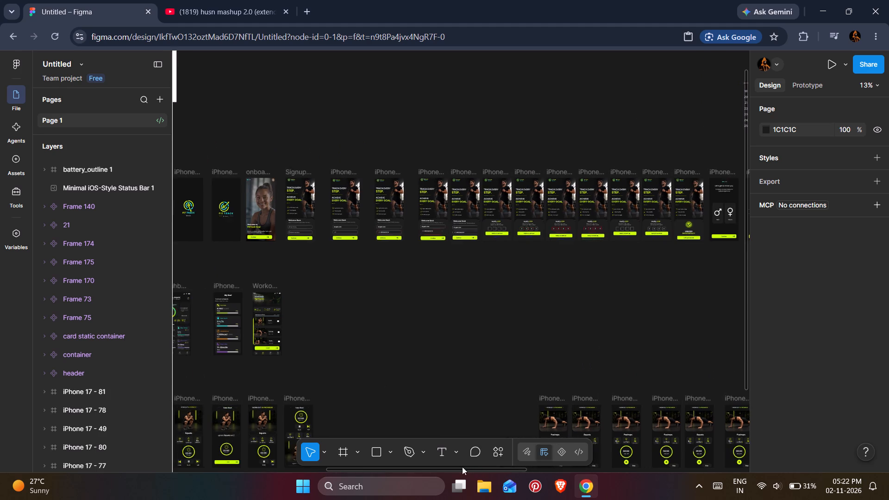
pyautogui.moveTo(462, 467); pyautogui.dragTo(380, 461)
pyautogui.scroll(-2, 350, 299)
pyautogui.hotkey('ctrl', '+')
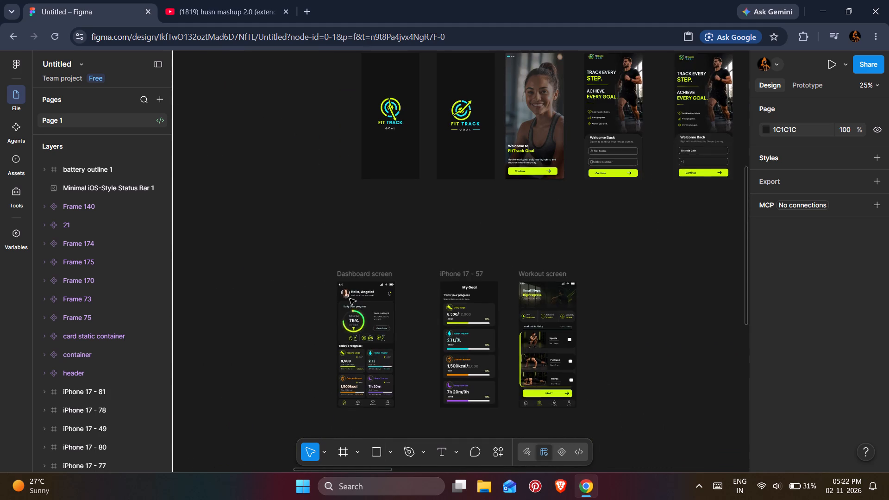
pyautogui.scroll(3, 350, 299)
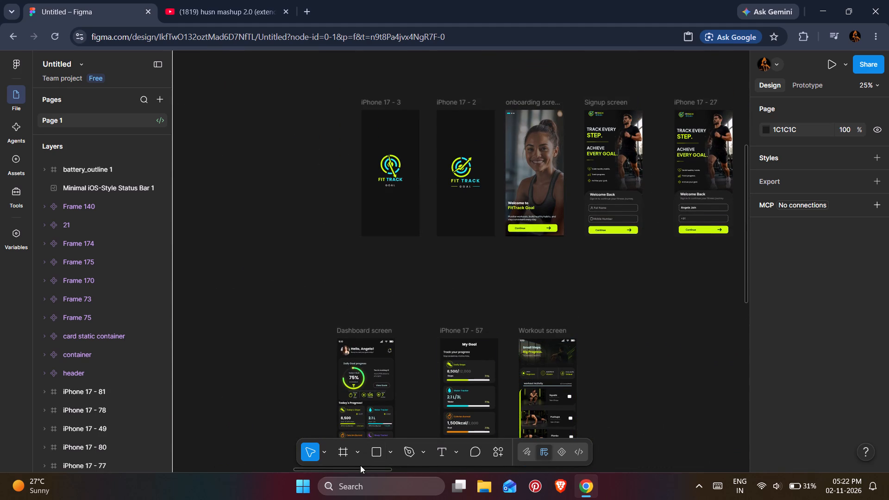
pyautogui.scroll(-2, 323, 341)
pyautogui.hotkey('ctrl', '+')
pyautogui.scroll(-3, 362, 321)
# Take the Dashboard screen's status bar out of auto layout with absolute positioning and place it at X 7, Y 2.
pyautogui.click(261, 349)
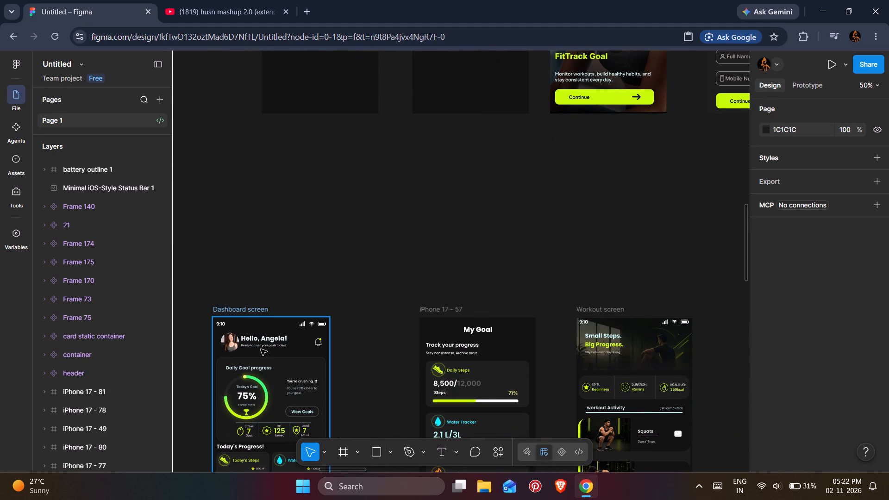
pyautogui.scroll(-4, 260, 350)
pyautogui.hotkey('ctrl', '+')
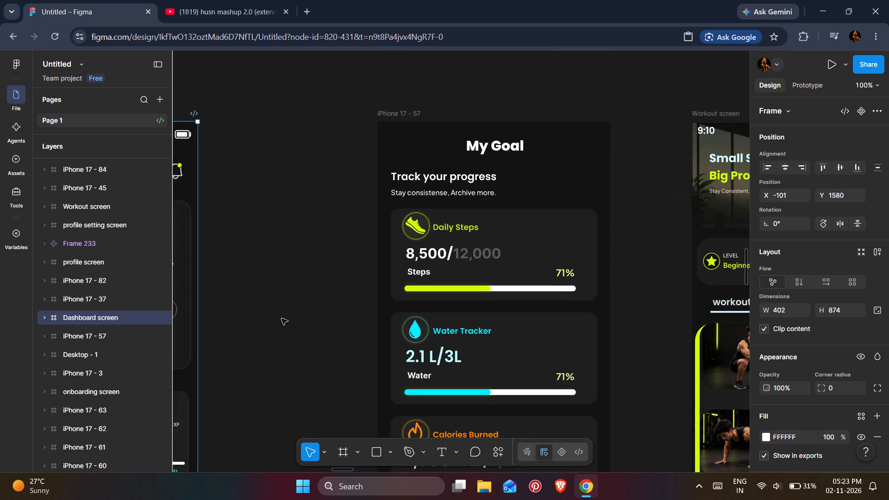
pyautogui.scroll(1, 287, 316)
pyautogui.moveTo(345, 467); pyautogui.dragTo(333, 468)
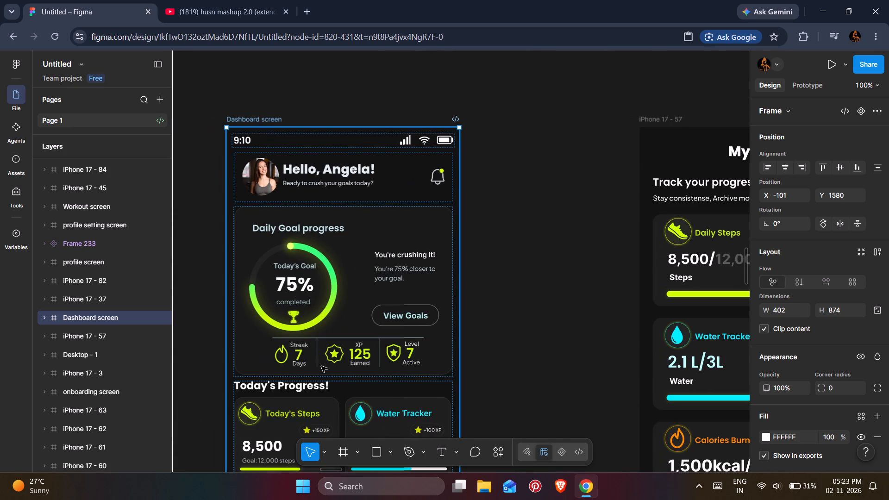
pyautogui.scroll(3, 321, 365)
pyautogui.doubleClick(351, 161)
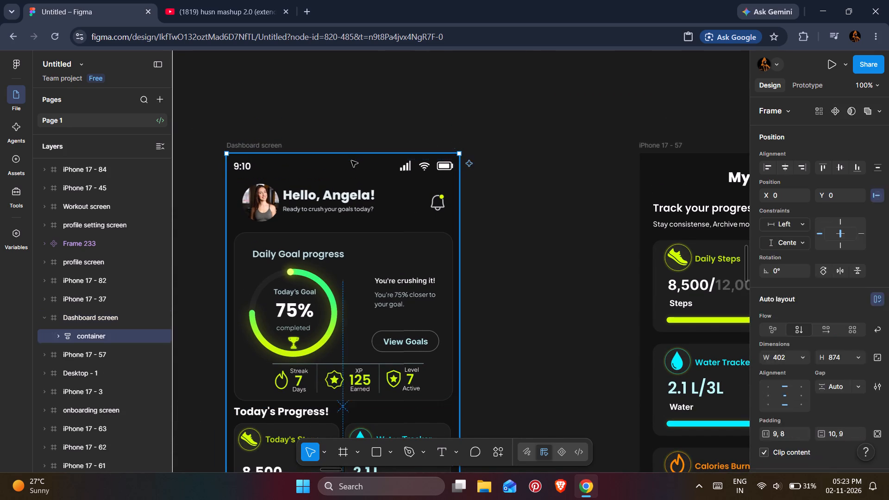
pyautogui.click(875, 154)
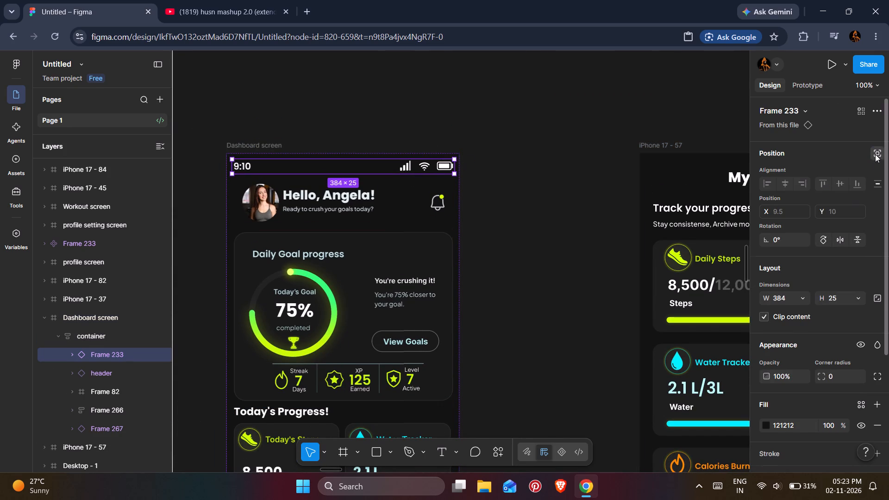
pyautogui.moveTo(386, 166); pyautogui.dragTo(385, 162)
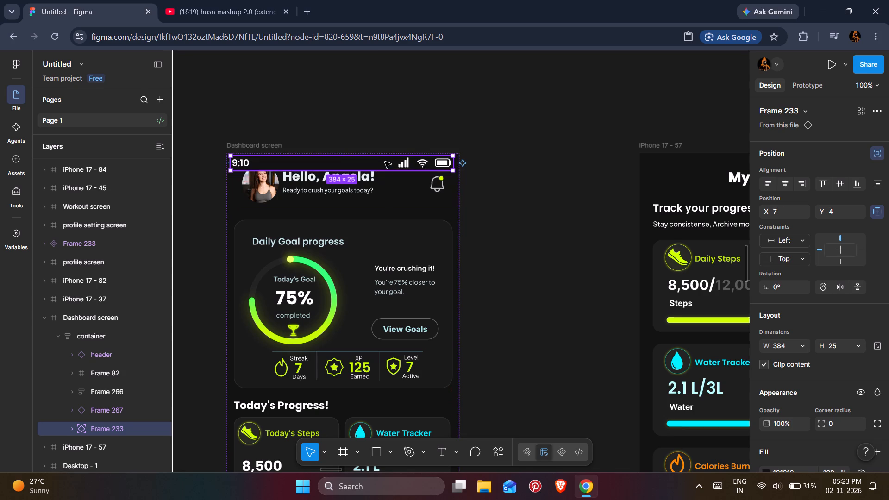
pyautogui.press('Up')
pyautogui.press('Up')
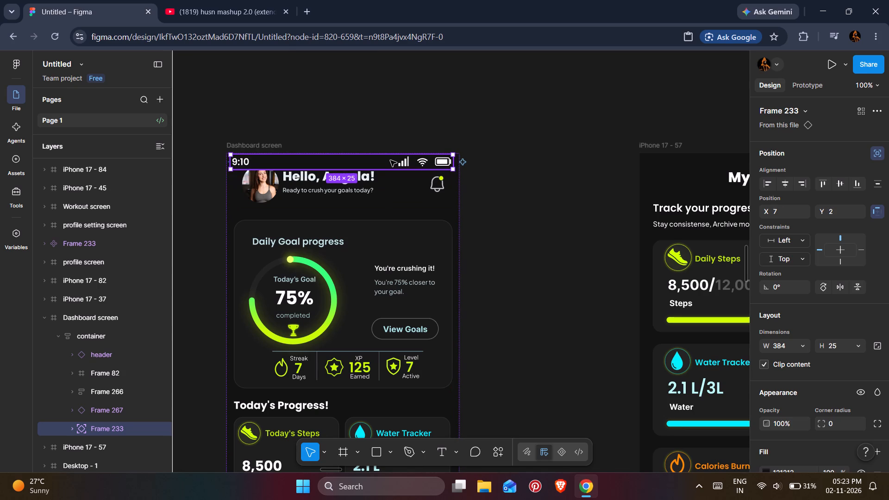
# Hide the 121212 fill of the status bar on the Dashboard screen.
pyautogui.click(109, 326)
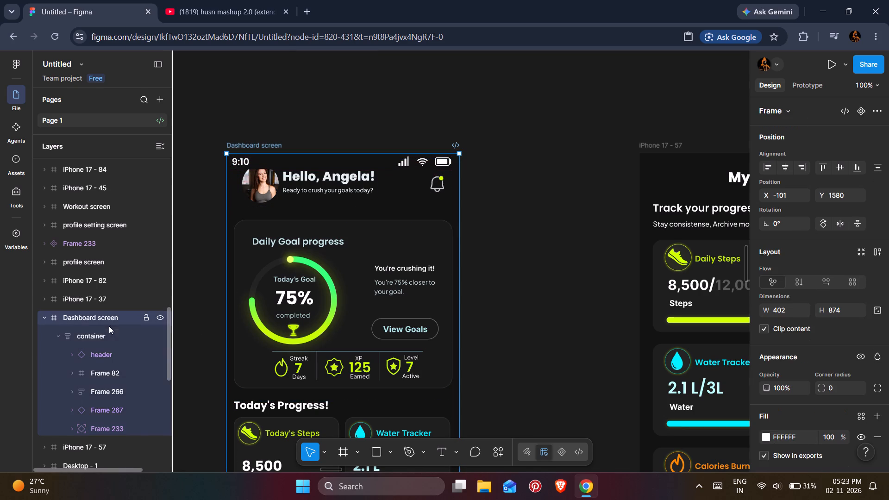
pyautogui.doubleClick(411, 165)
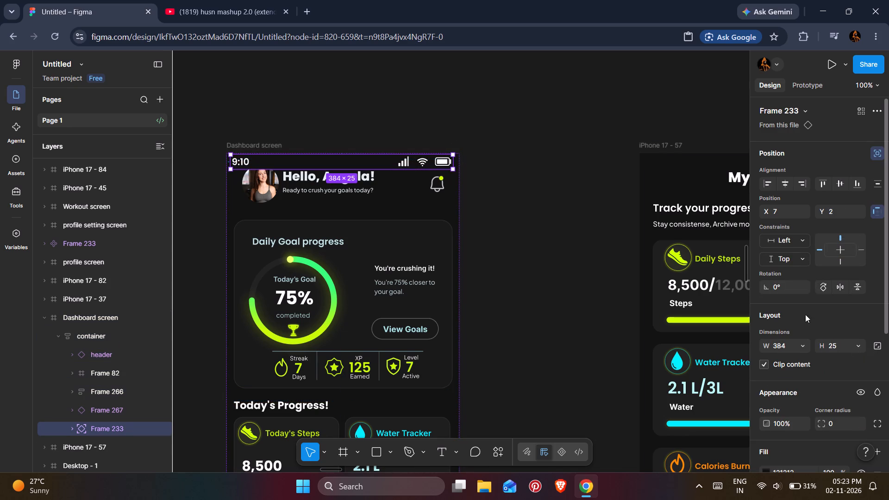
pyautogui.scroll(-2, 805, 323)
pyautogui.click(862, 357)
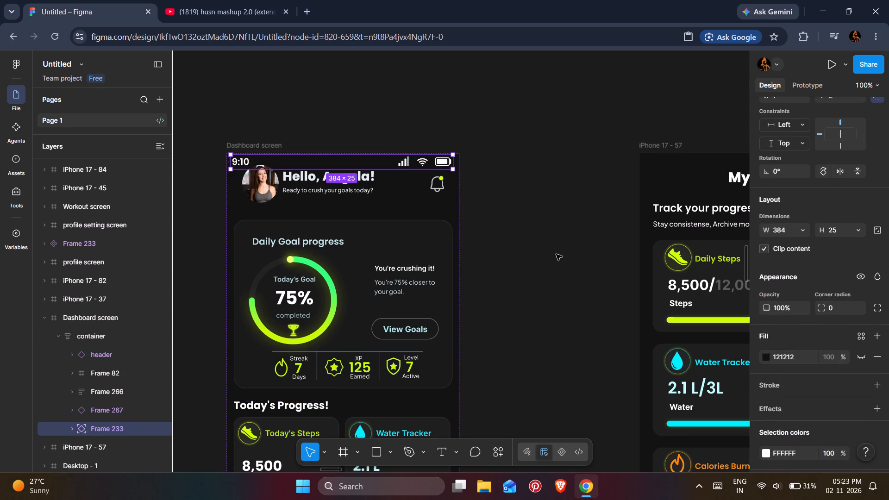
pyautogui.click(375, 187)
pyautogui.click(522, 213)
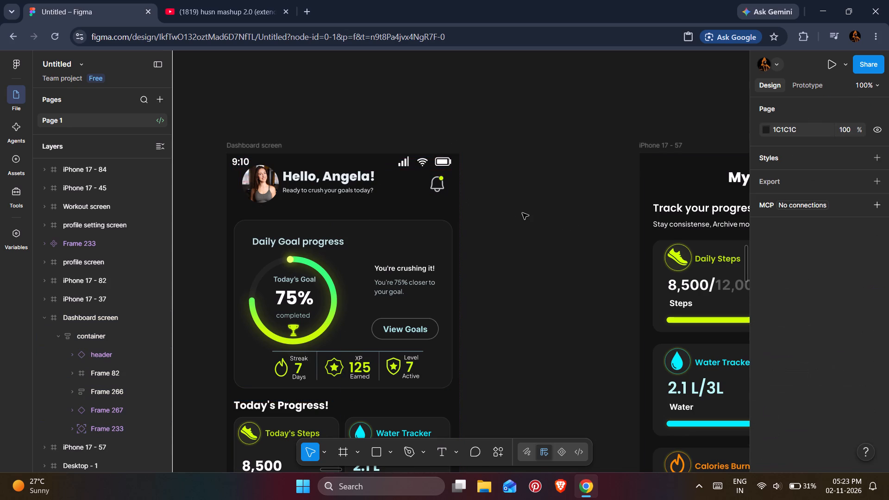
pyautogui.hotkey('ctrl', 'z')
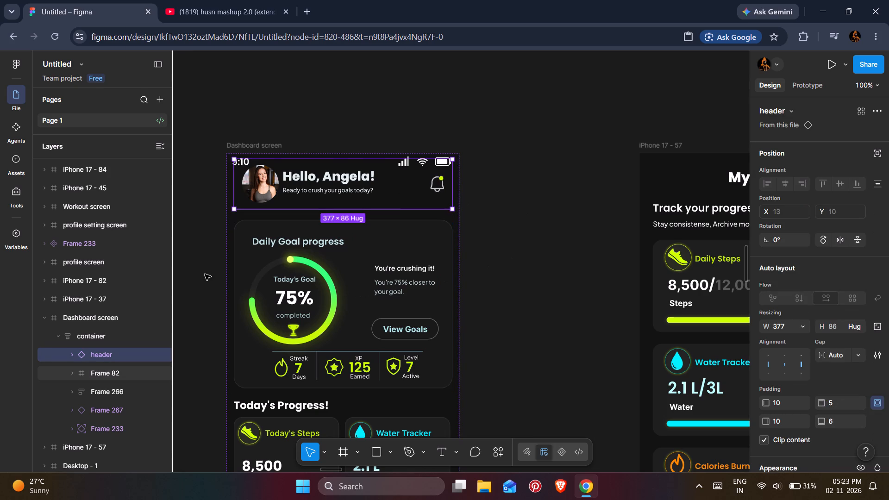
# Set the Dashboard container's top padding to 24 and check the spacing down to the bottom navigation.
pyautogui.click(91, 330)
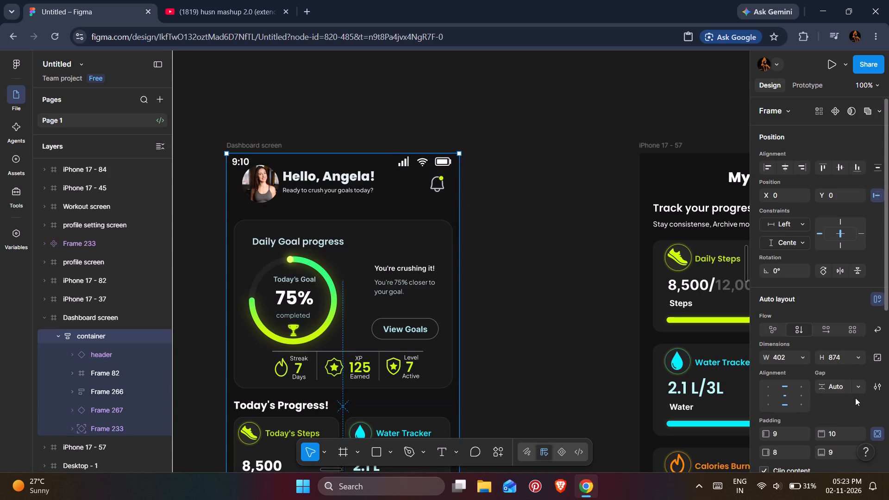
pyautogui.scroll(-3, 855, 398)
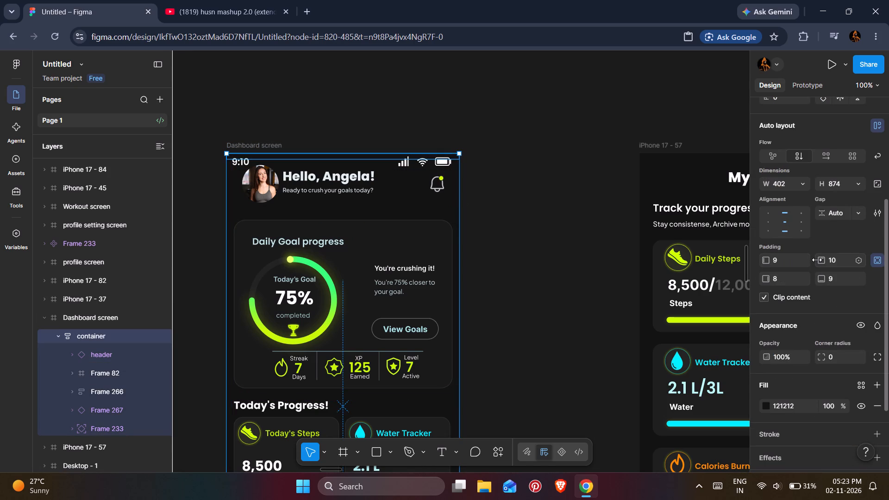
pyautogui.moveTo(817, 260); pyautogui.dragTo(451, 260)
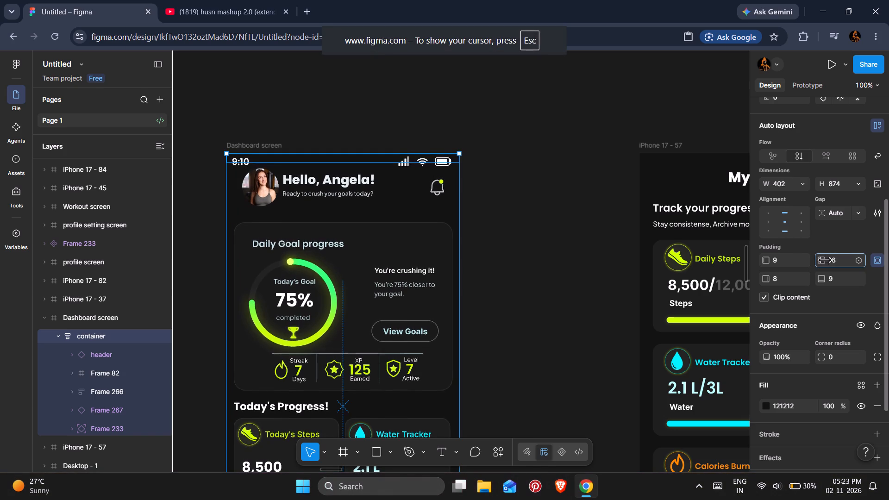
pyautogui.moveTo(451, 260); pyautogui.dragTo(460, 260)
pyautogui.scroll(-8, 525, 279)
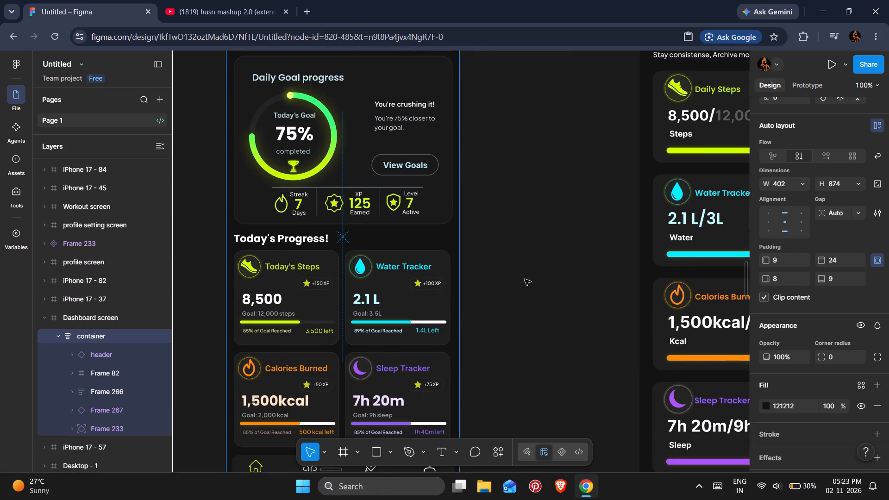
pyautogui.scroll(-8, 525, 279)
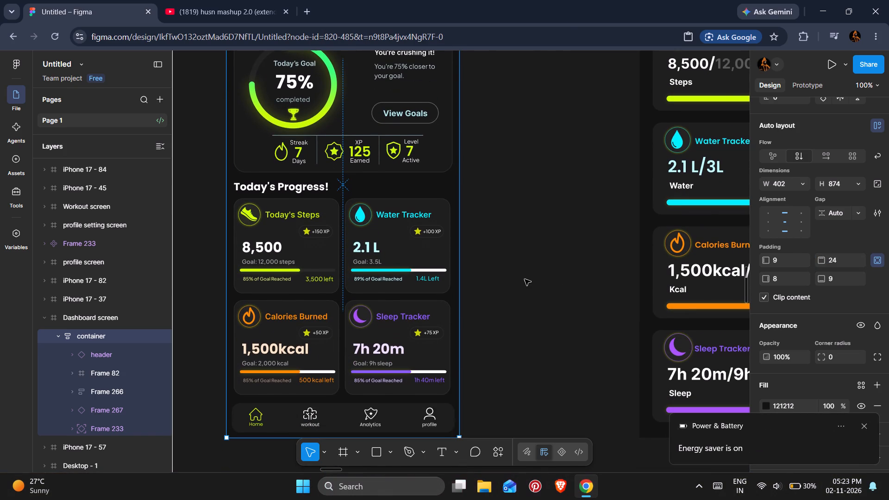
pyautogui.scroll(-2, 525, 279)
pyautogui.scroll(12, 525, 279)
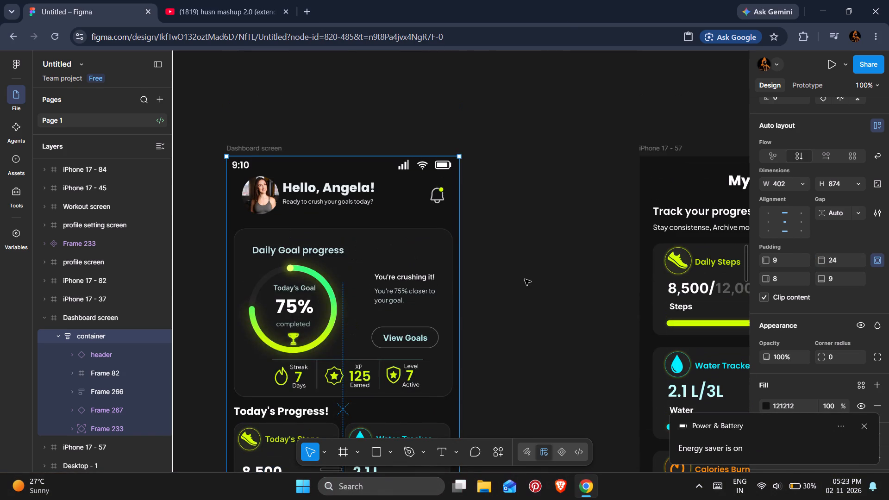
pyautogui.click(525, 279)
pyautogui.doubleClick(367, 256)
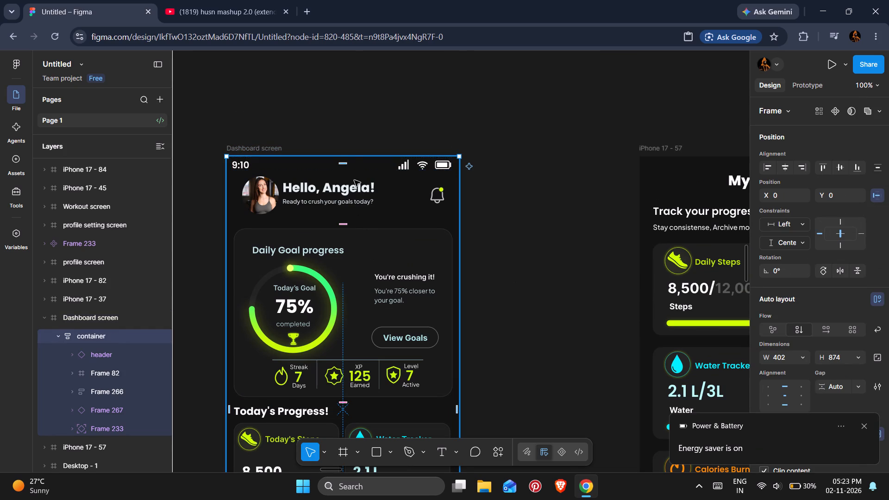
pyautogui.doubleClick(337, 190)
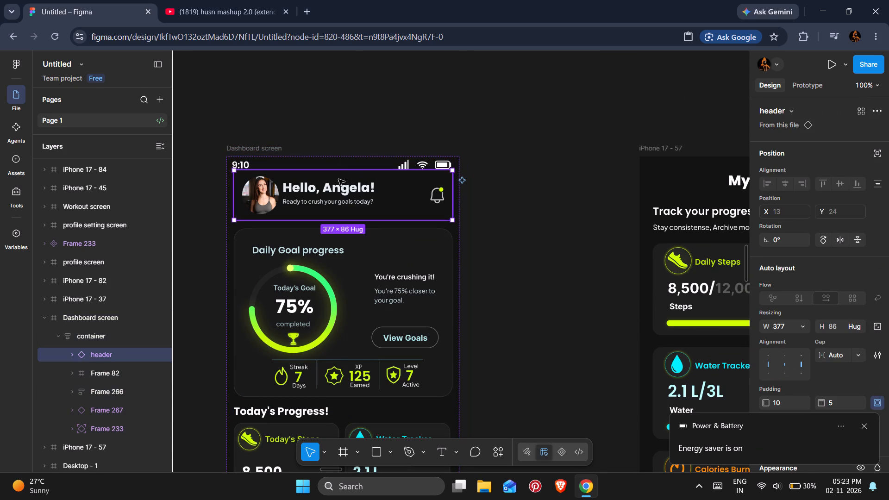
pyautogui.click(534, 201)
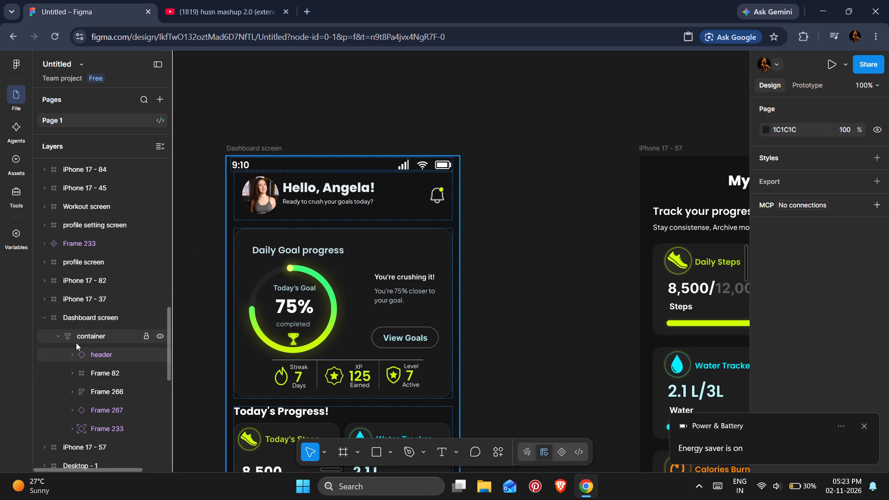
# Collapse the container layer inside the Dashboard screen and clear the selection.
pyautogui.click(78, 340)
pyautogui.click(58, 336)
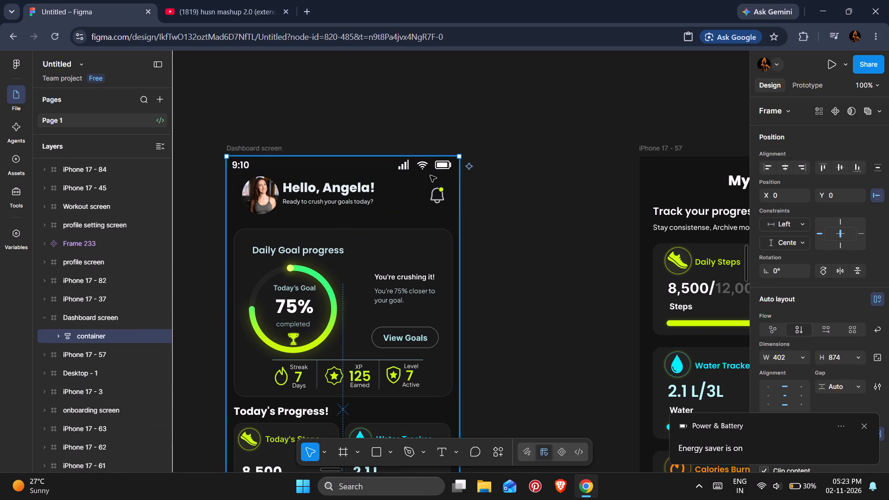
pyautogui.click(535, 172)
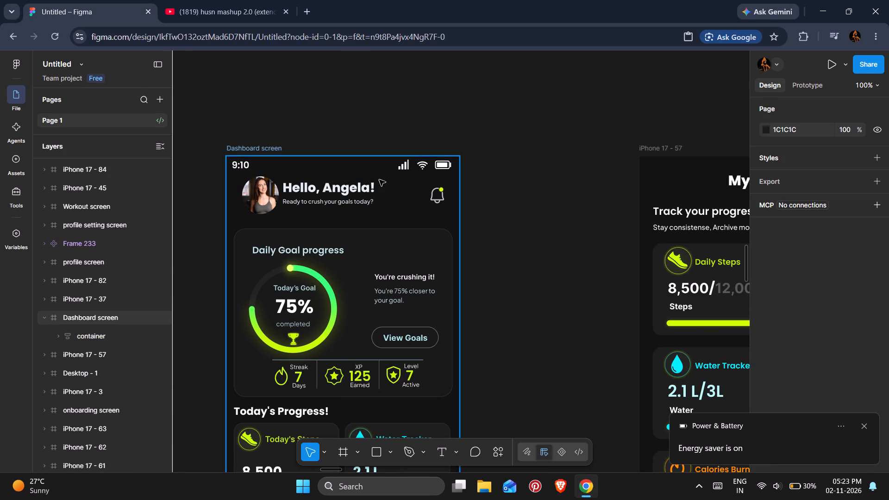
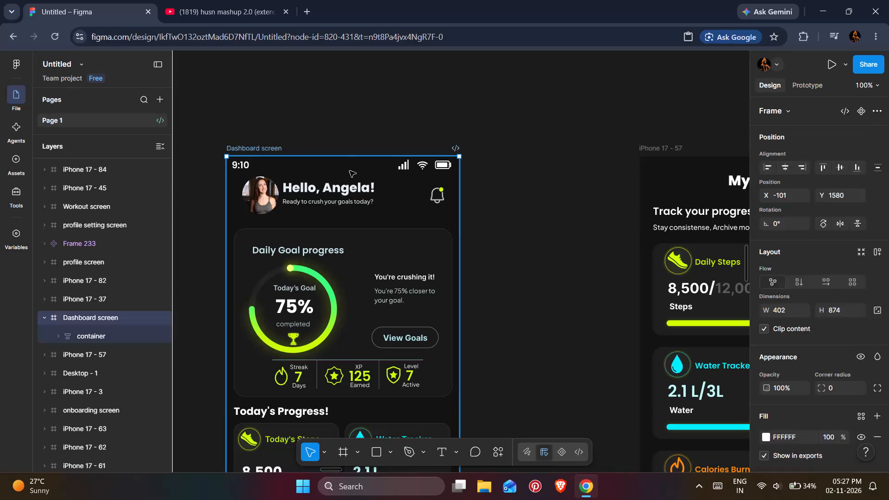
# Match the Dashboard screen's status bar position to the Workout screen's status bar by setting it to X 9.5, Y 1.
pyautogui.doubleClick(350, 171)
pyautogui.hotkey('ctrl', '-')
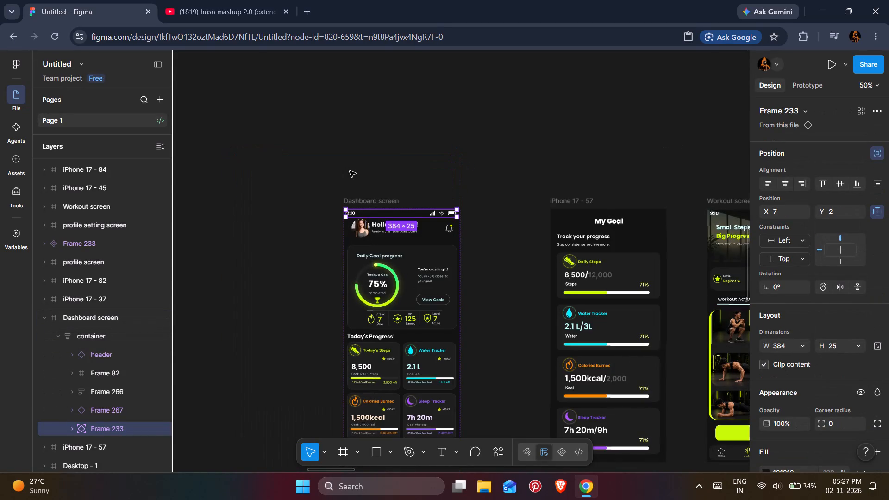
pyautogui.doubleClick(721, 217)
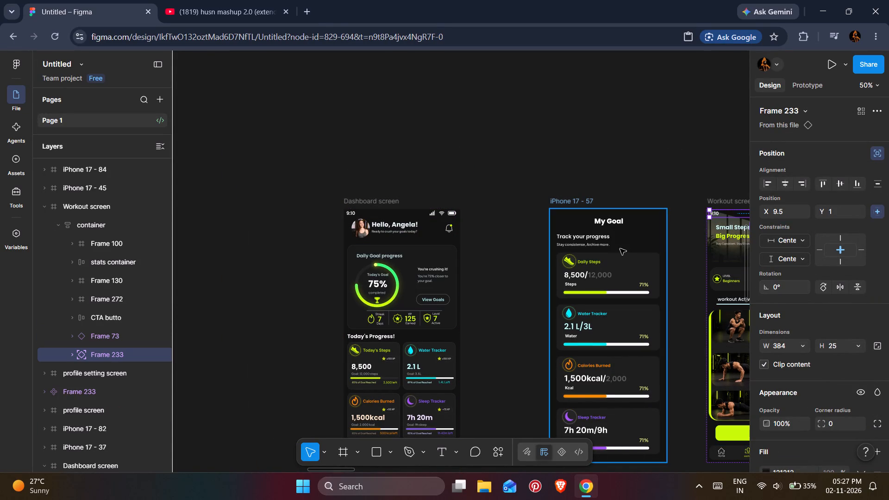
pyautogui.doubleClick(417, 212)
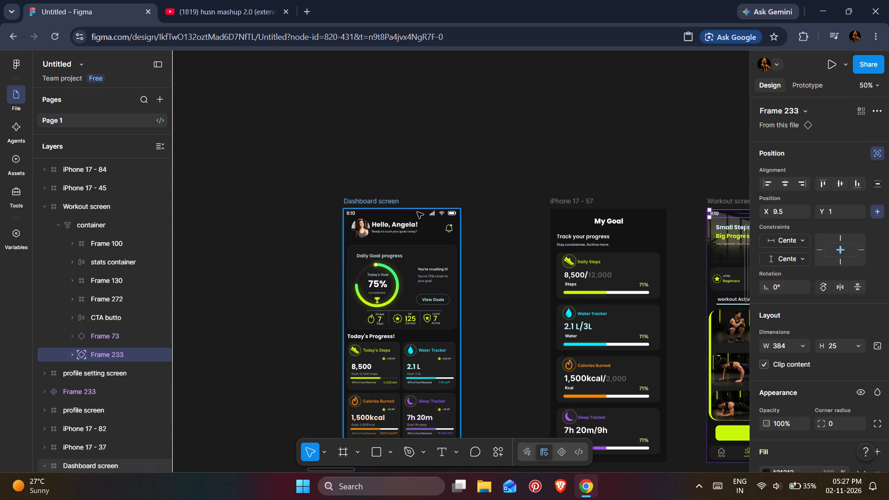
pyautogui.doubleClick(420, 214)
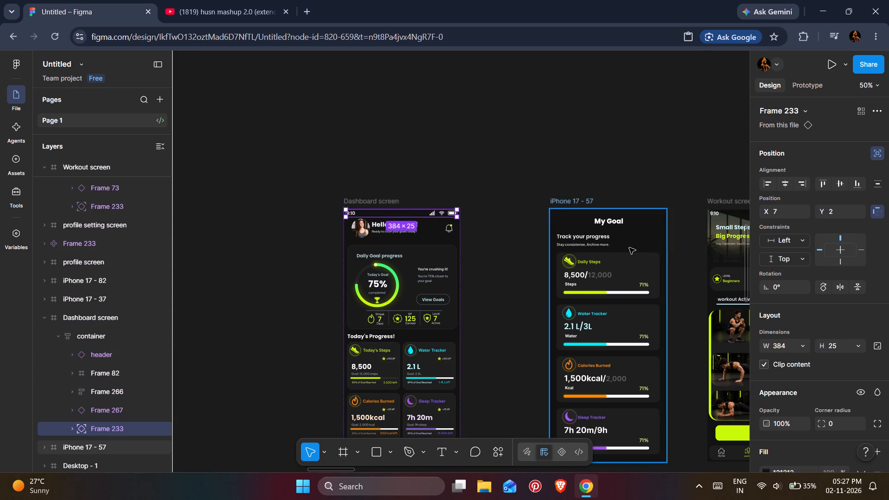
pyautogui.doubleClick(718, 216)
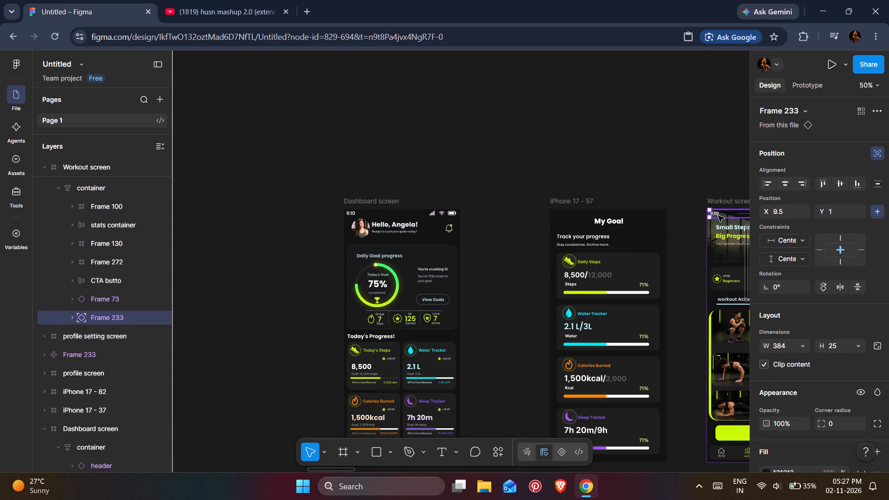
pyautogui.click(789, 211)
pyautogui.hotkey('ctrl', 'c')
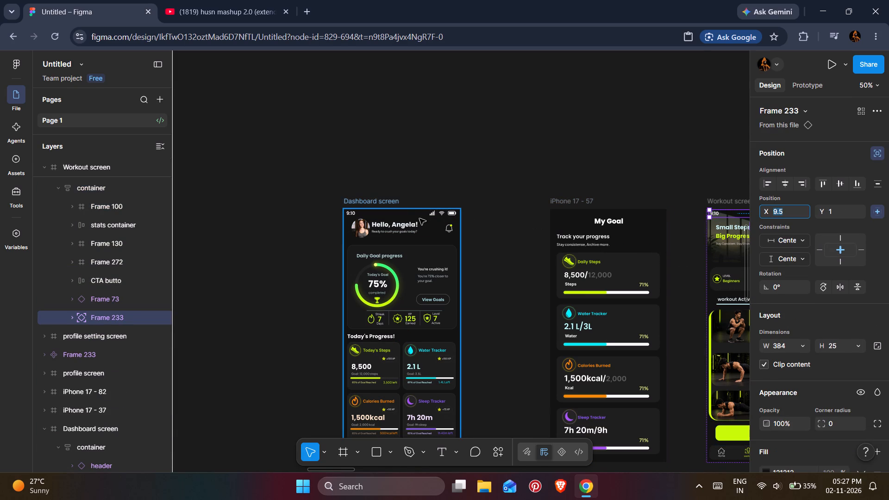
pyautogui.doubleClick(419, 213)
pyautogui.doubleClick(419, 213)
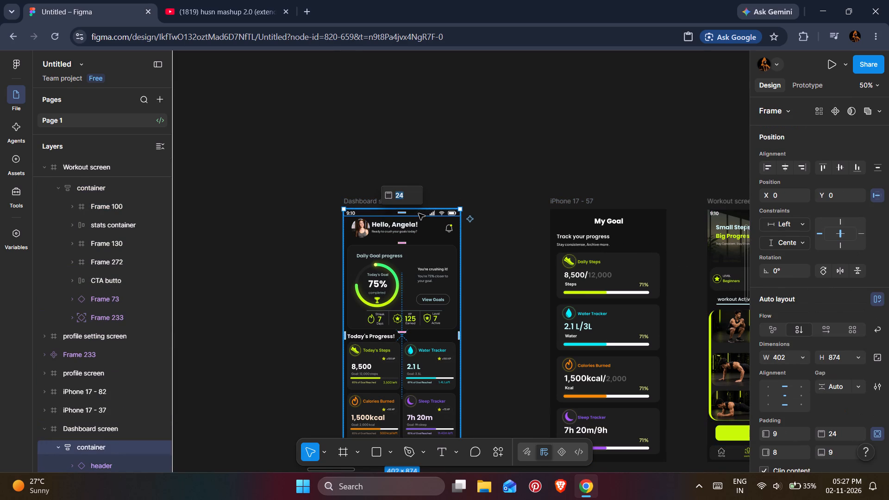
pyautogui.click(787, 212)
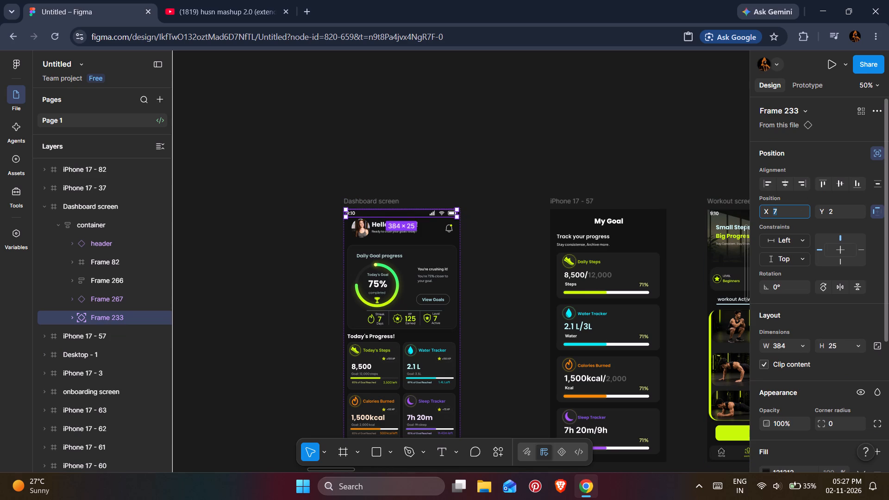
pyautogui.hotkey('ctrl', 'v')
pyautogui.click(839, 215)
pyautogui.press('1')
pyautogui.press('Return')
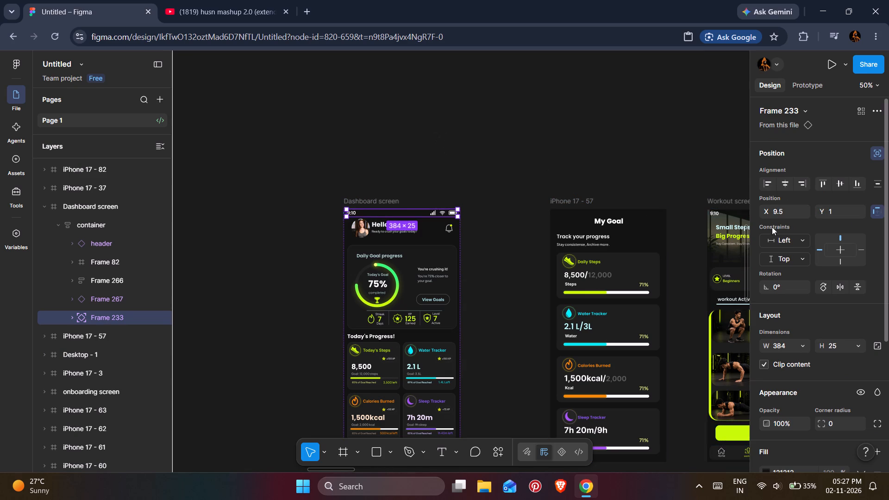
# Set the Dashboard status bar's constraints to Center horizontally and Bottom vertically.
pyautogui.click(835, 249)
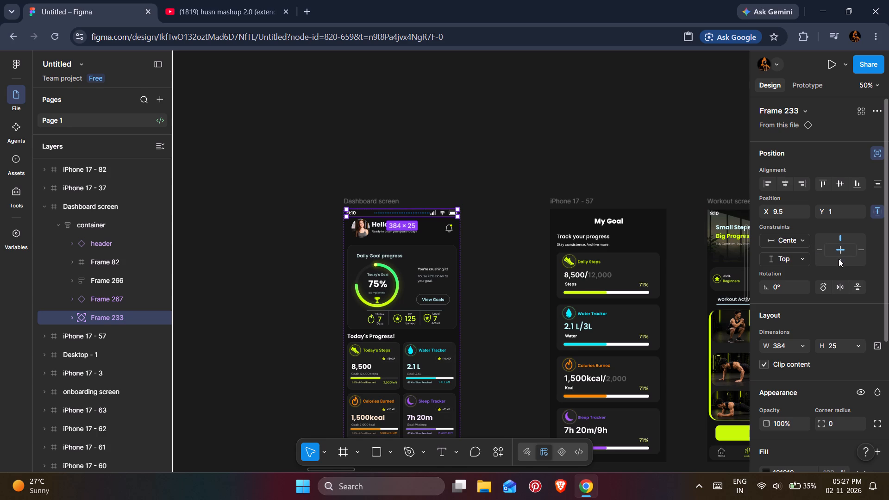
pyautogui.click(839, 262)
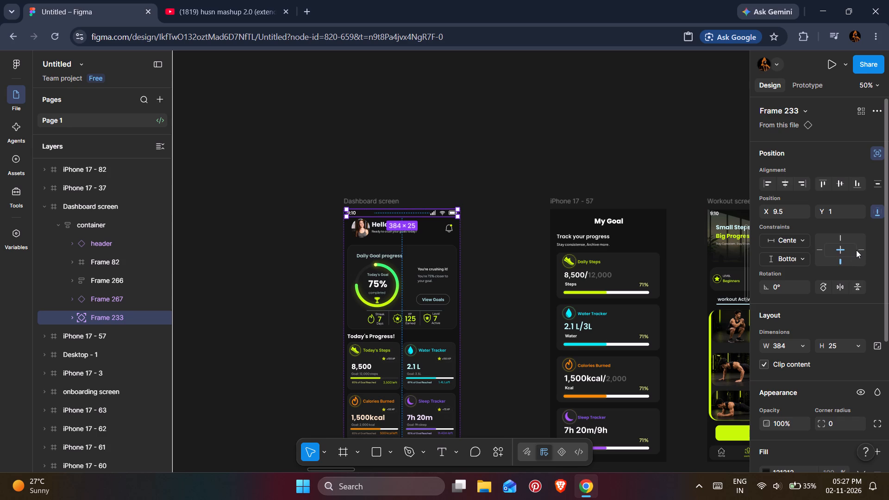
# Set the vertical constraint of the Workout screen's status bar to Bottom.
pyautogui.scroll(-2, 536, 241)
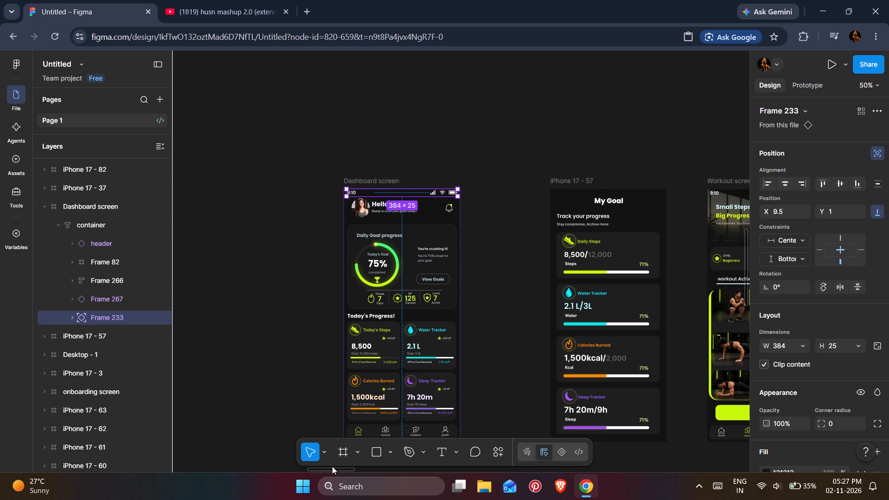
pyautogui.moveTo(333, 467); pyautogui.dragTo(349, 469)
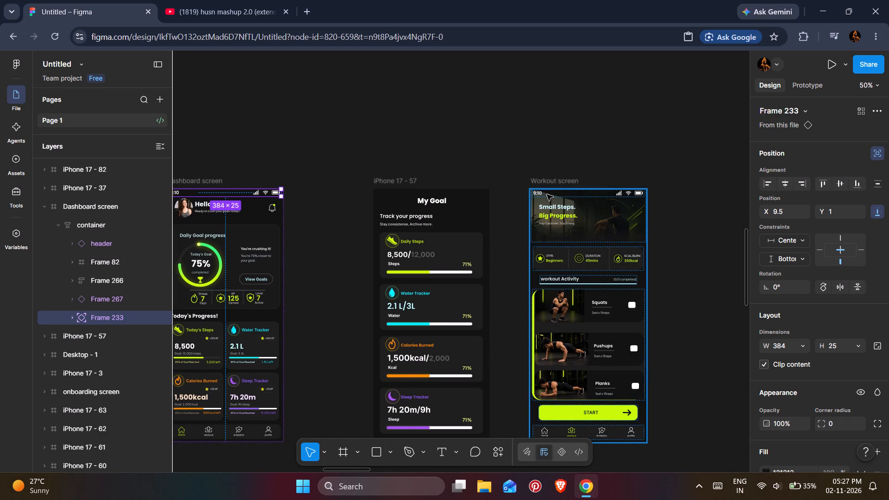
pyautogui.doubleClick(547, 194)
pyautogui.click(841, 259)
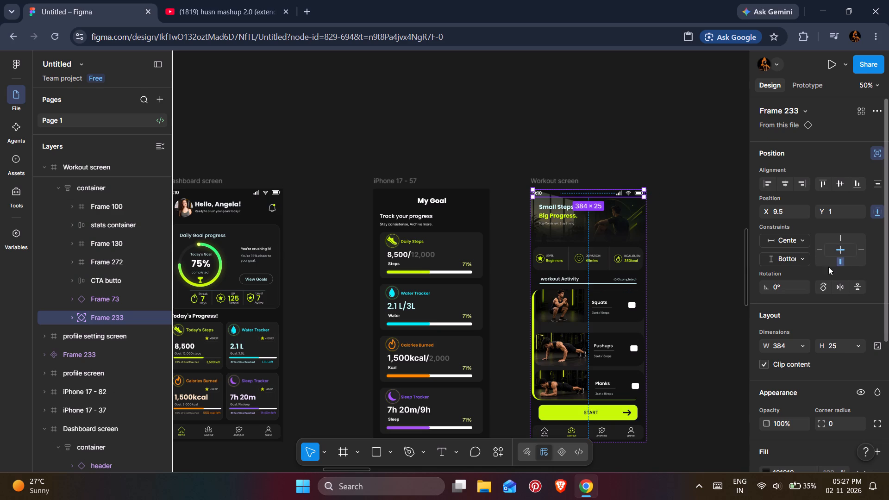
# Select the Dashboard screen's status bar, widen it to 385, and clear the selection.
pyautogui.moveTo(340, 469); pyautogui.dragTo(332, 469)
pyautogui.doubleClick(269, 196)
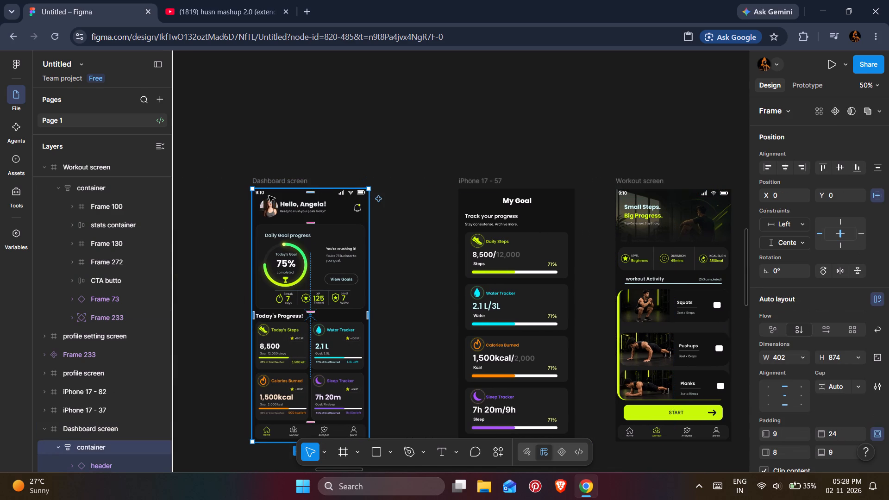
pyautogui.doubleClick(269, 196)
pyautogui.click(425, 254)
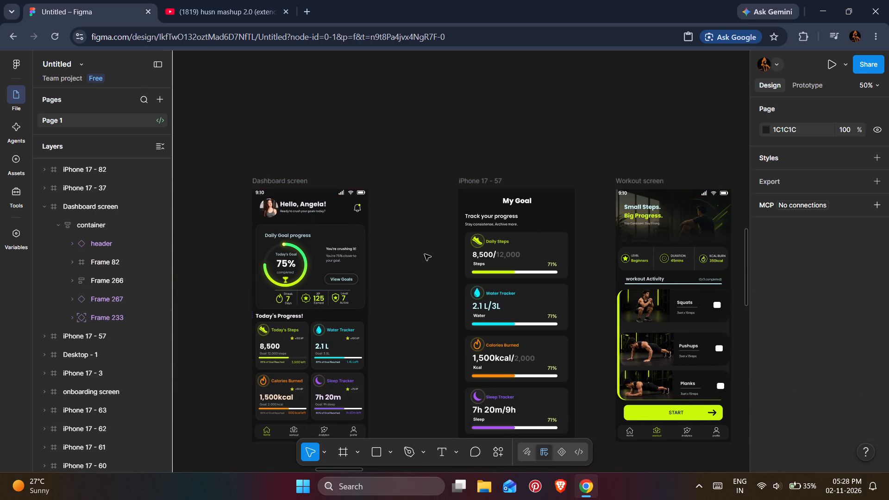
pyautogui.scroll(-2, 424, 237)
pyautogui.doubleClick(288, 171)
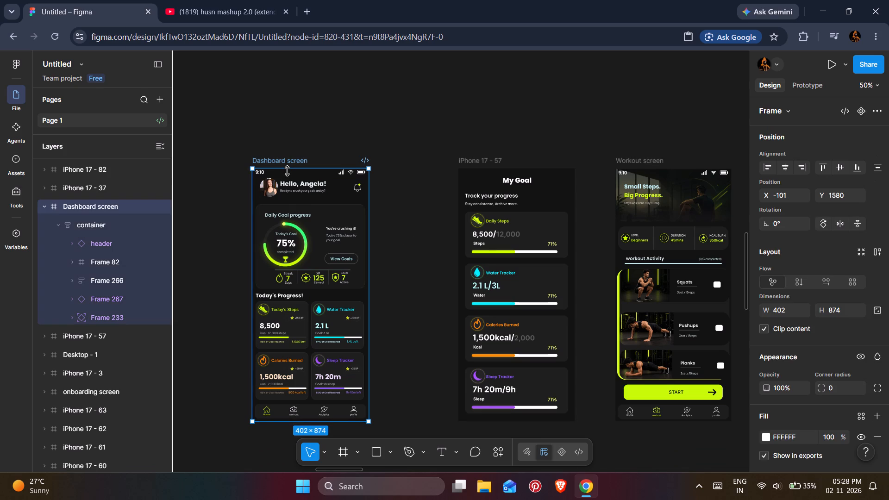
pyautogui.doubleClick(285, 175)
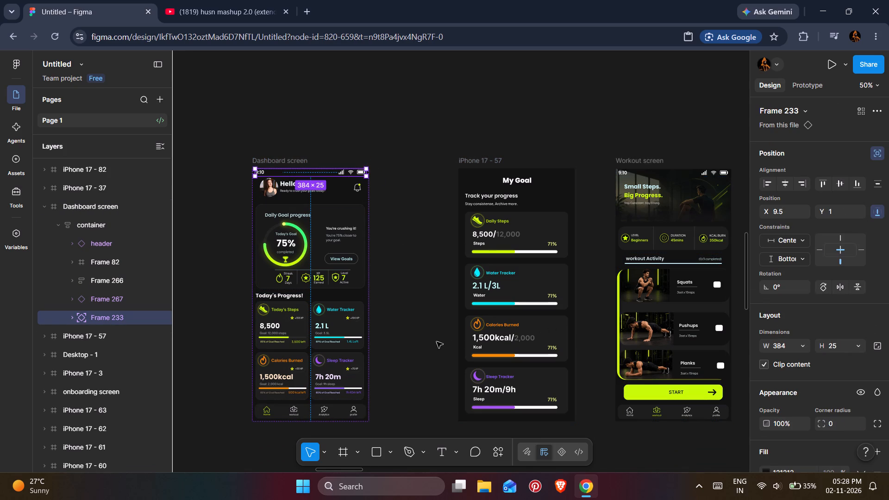
pyautogui.hotkey('ctrl', 'Right')
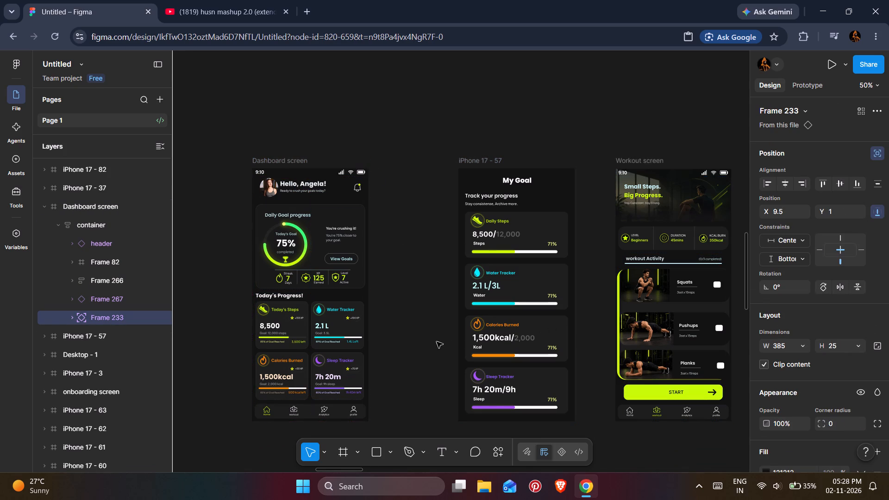
pyautogui.hotkey('ctrl', '+')
pyautogui.hotkey('ctrl', '-')
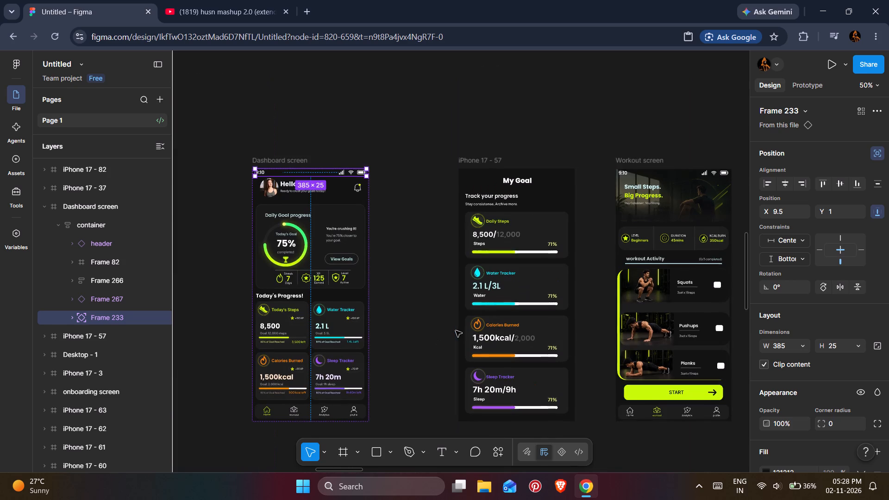
pyautogui.moveTo(352, 466); pyautogui.dragTo(343, 464)
pyautogui.click(223, 296)
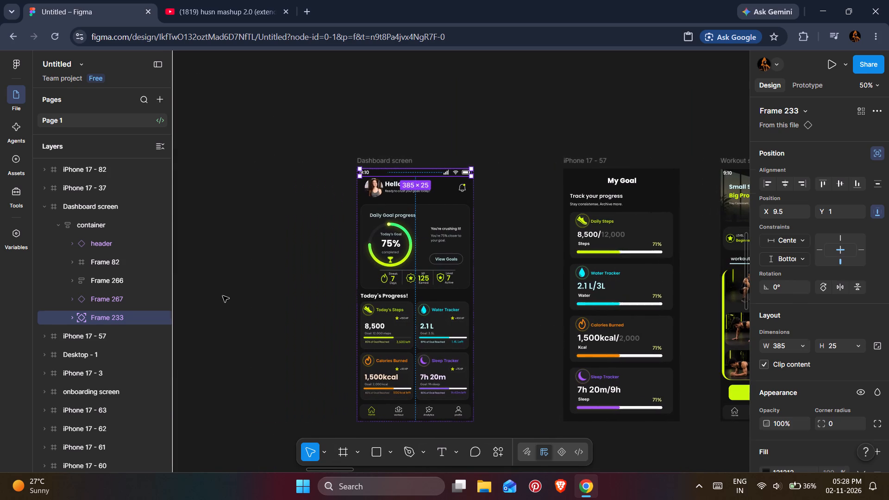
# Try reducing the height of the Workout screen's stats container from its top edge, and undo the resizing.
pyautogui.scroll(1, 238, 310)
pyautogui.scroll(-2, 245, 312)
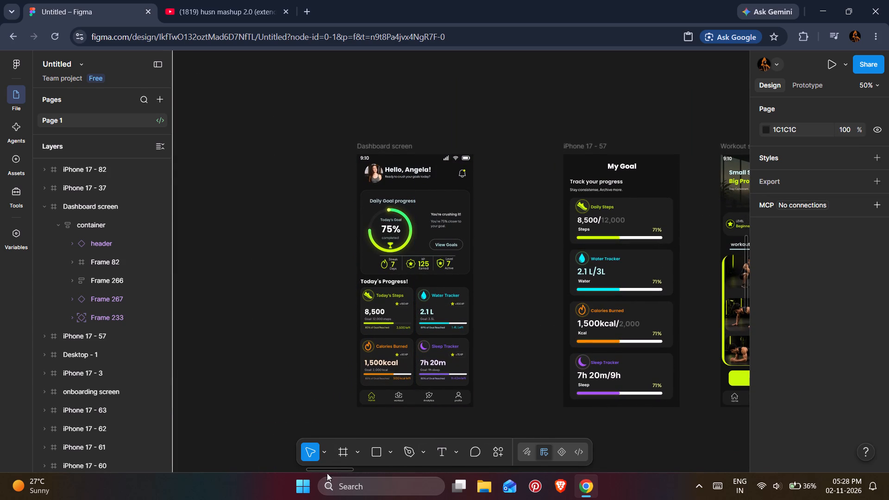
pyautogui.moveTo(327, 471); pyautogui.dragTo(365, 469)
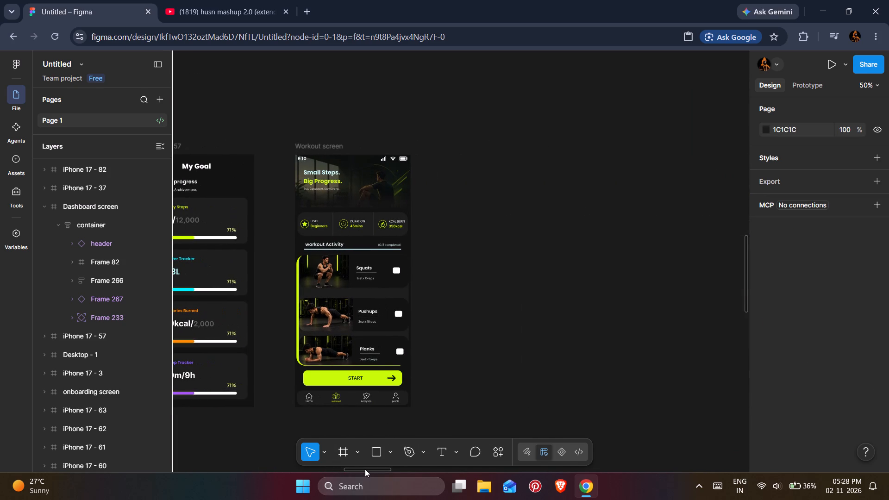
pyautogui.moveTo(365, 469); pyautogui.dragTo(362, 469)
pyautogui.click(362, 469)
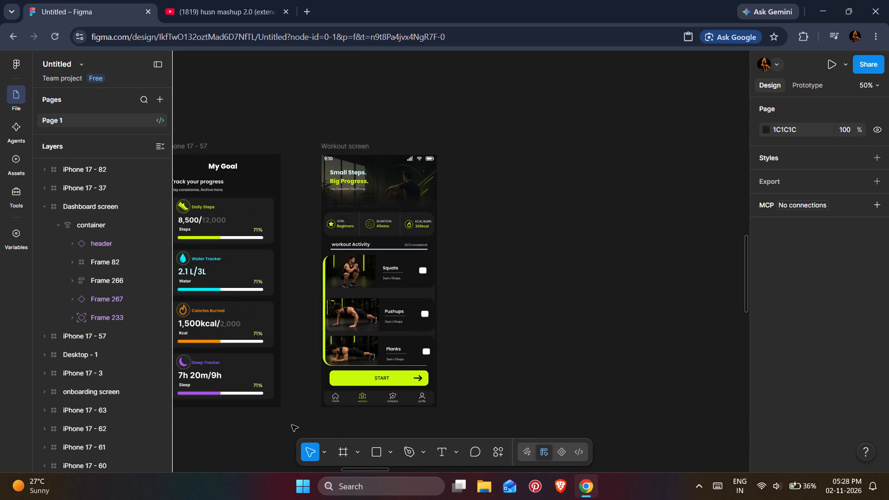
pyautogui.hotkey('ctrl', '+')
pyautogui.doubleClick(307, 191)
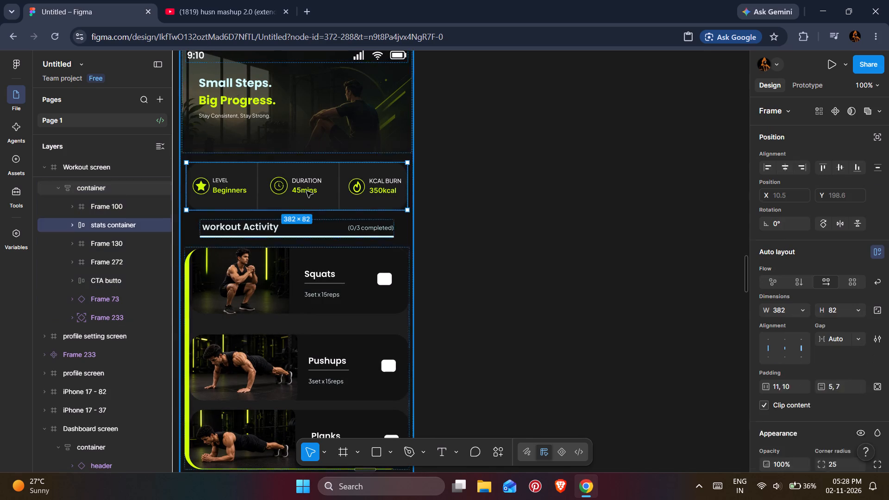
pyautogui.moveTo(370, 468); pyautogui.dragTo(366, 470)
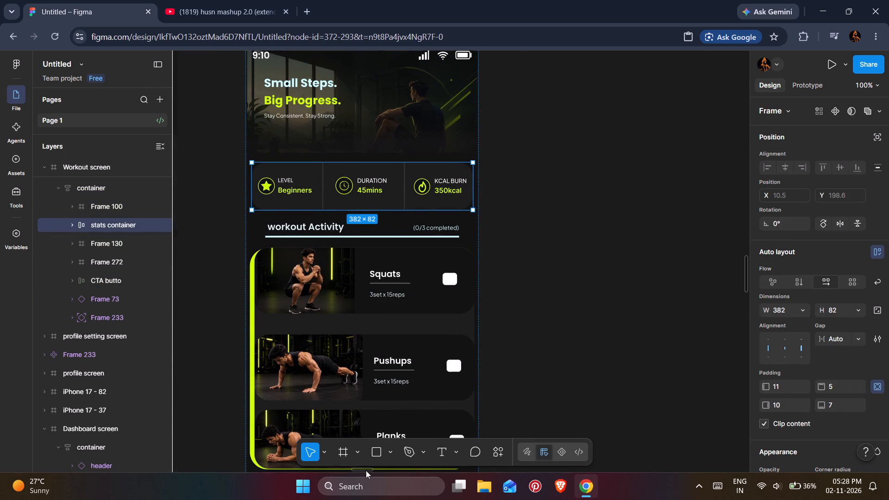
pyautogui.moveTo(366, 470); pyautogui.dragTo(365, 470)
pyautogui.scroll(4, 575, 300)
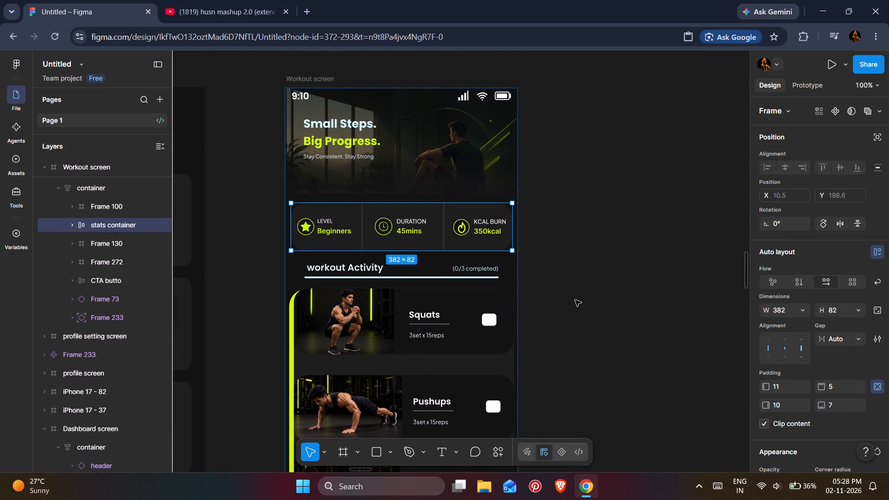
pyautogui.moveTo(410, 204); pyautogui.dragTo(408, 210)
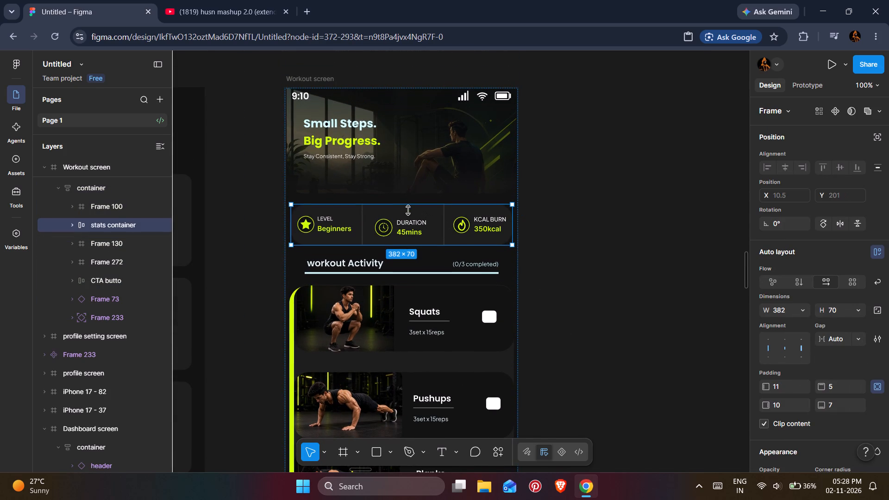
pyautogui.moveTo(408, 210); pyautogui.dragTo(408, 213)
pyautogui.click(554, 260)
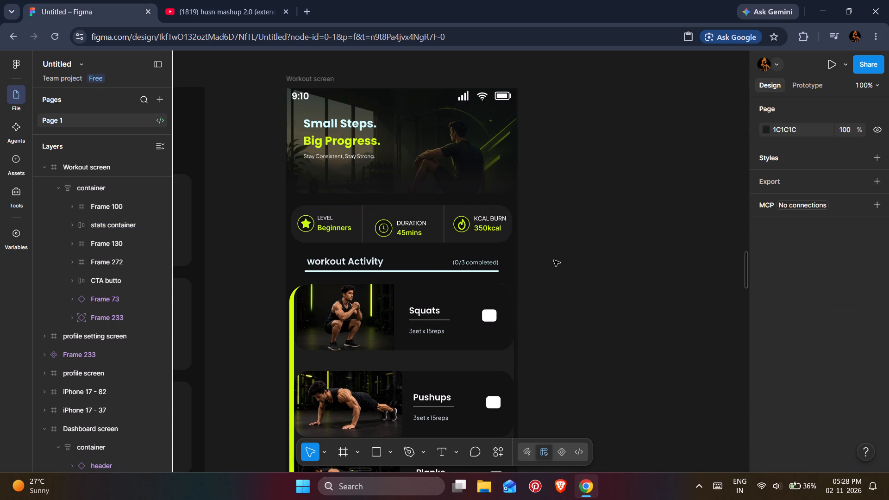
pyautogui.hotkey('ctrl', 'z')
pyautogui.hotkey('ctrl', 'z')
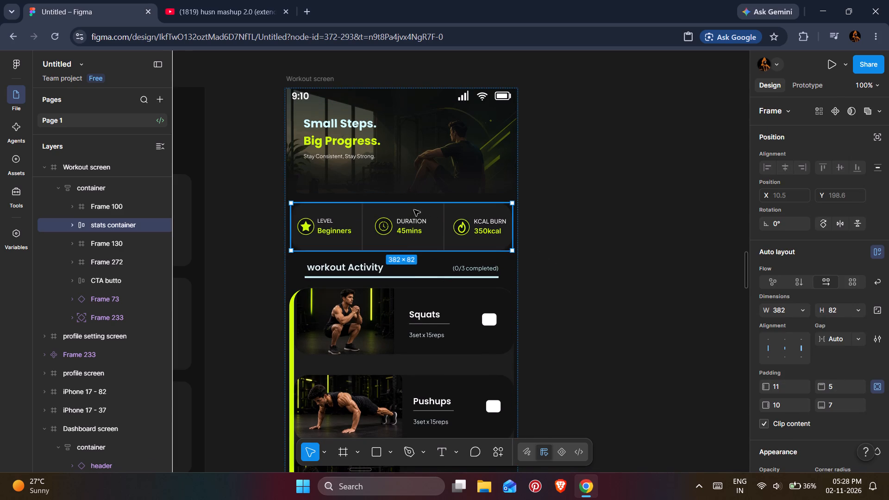
# Reduce the height of the Workout screen's stats container to 67 from its top edge.
pyautogui.moveTo(410, 205); pyautogui.dragTo(409, 210)
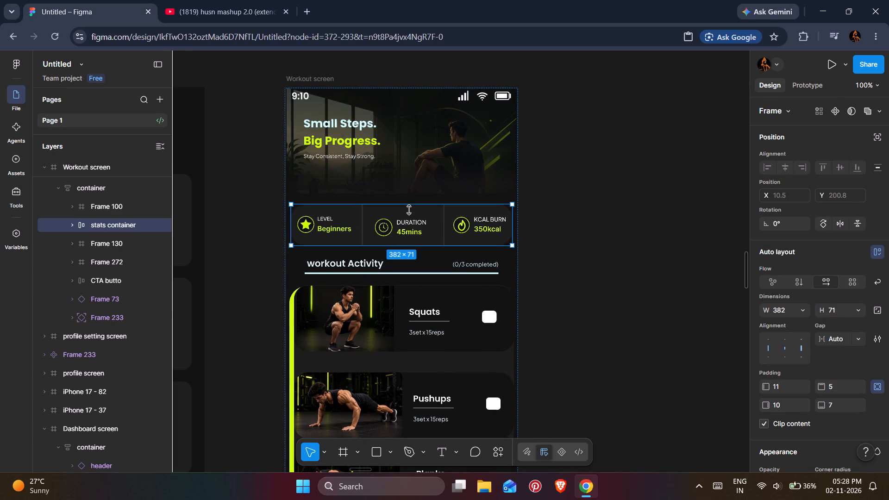
pyautogui.moveTo(409, 210); pyautogui.dragTo(409, 212)
# Nudge the Duration block in the Workout screen's stats container up to Y 19 and clear the selection.
pyautogui.doubleClick(405, 223)
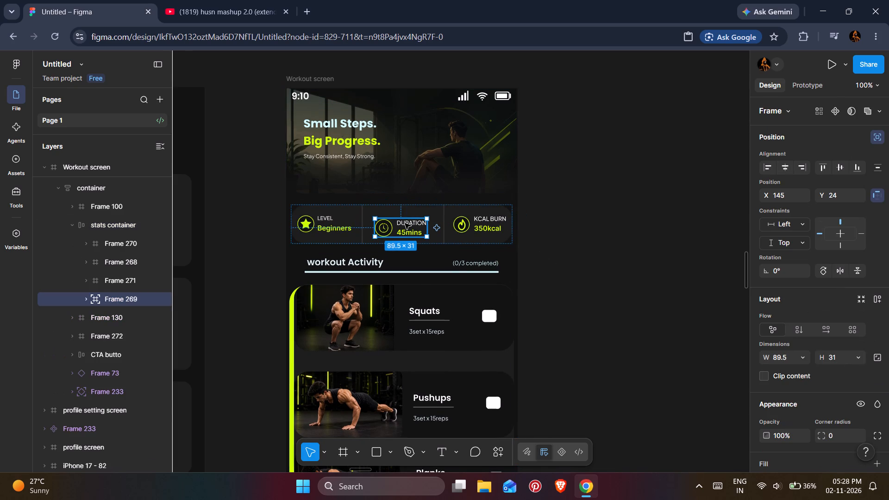
pyautogui.press('Up')
pyautogui.press('Up')
pyautogui.press('Up')
pyautogui.press('Up')
pyautogui.press('Up')
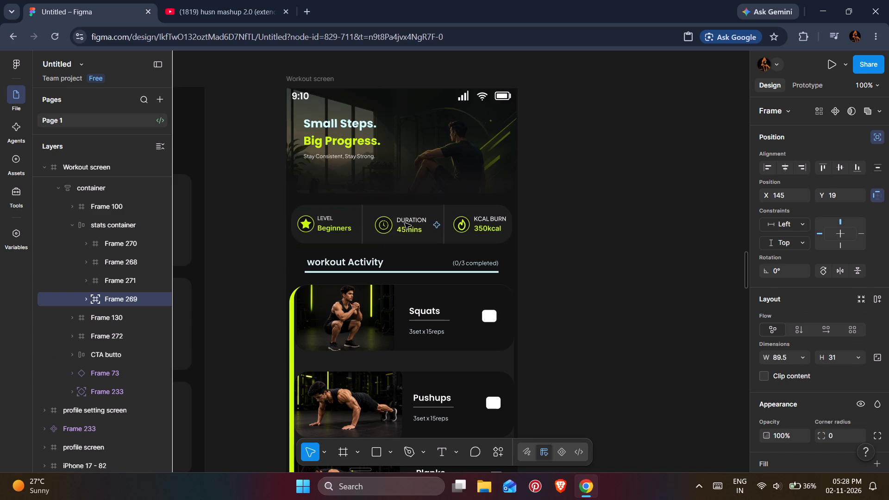
pyautogui.click(341, 237)
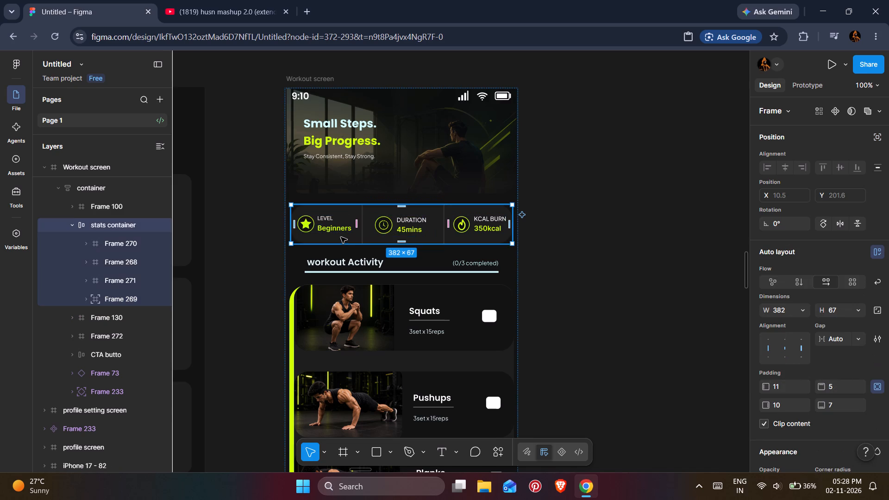
pyautogui.click(631, 258)
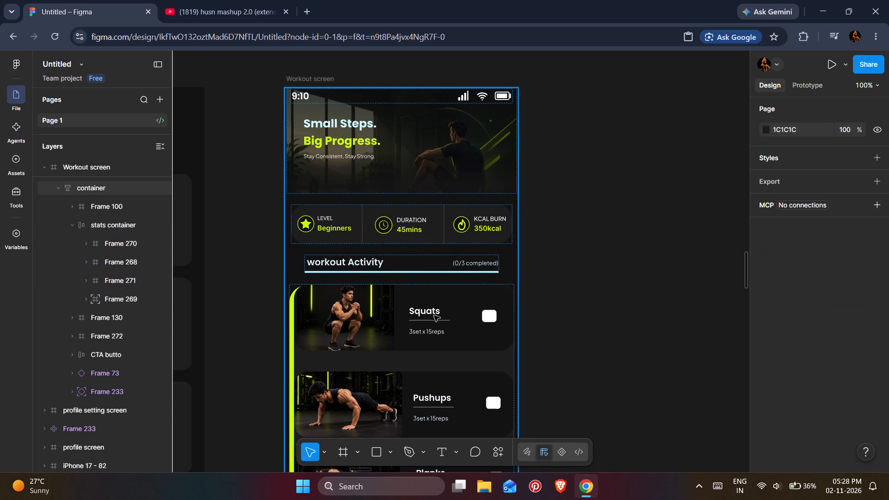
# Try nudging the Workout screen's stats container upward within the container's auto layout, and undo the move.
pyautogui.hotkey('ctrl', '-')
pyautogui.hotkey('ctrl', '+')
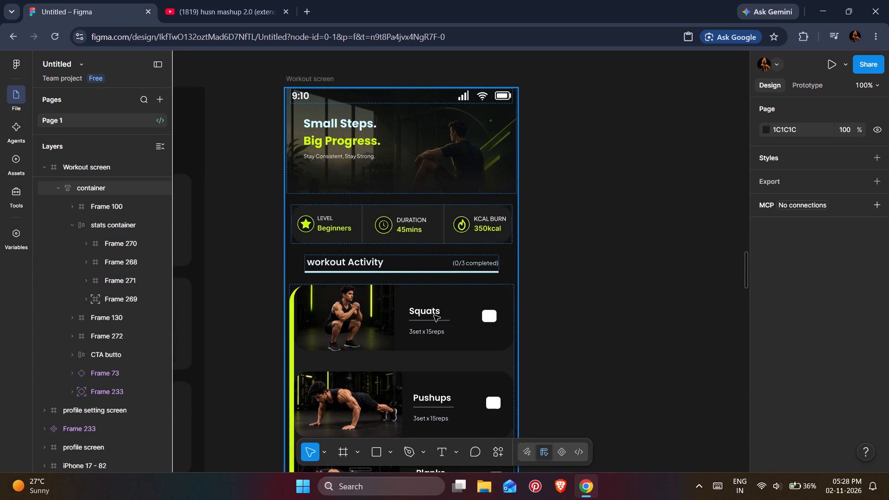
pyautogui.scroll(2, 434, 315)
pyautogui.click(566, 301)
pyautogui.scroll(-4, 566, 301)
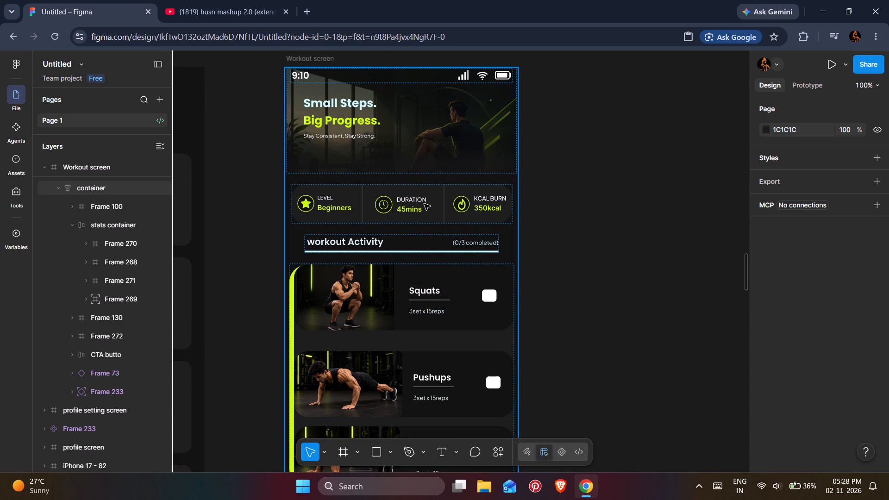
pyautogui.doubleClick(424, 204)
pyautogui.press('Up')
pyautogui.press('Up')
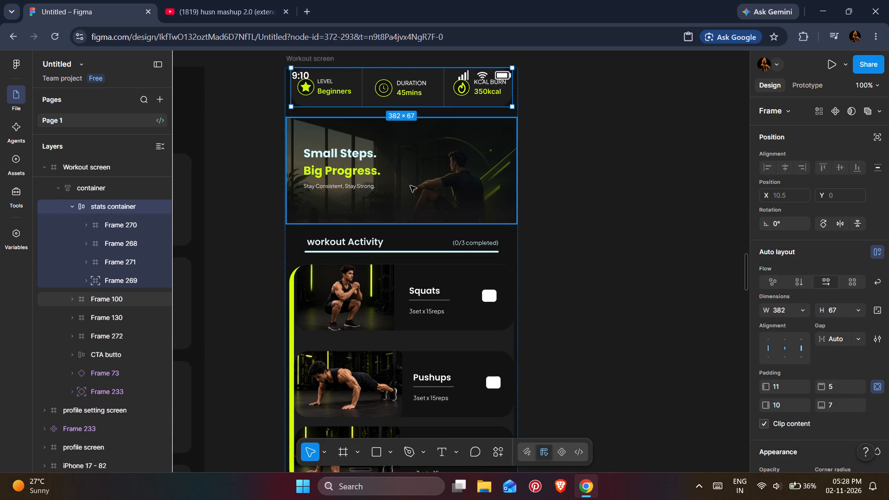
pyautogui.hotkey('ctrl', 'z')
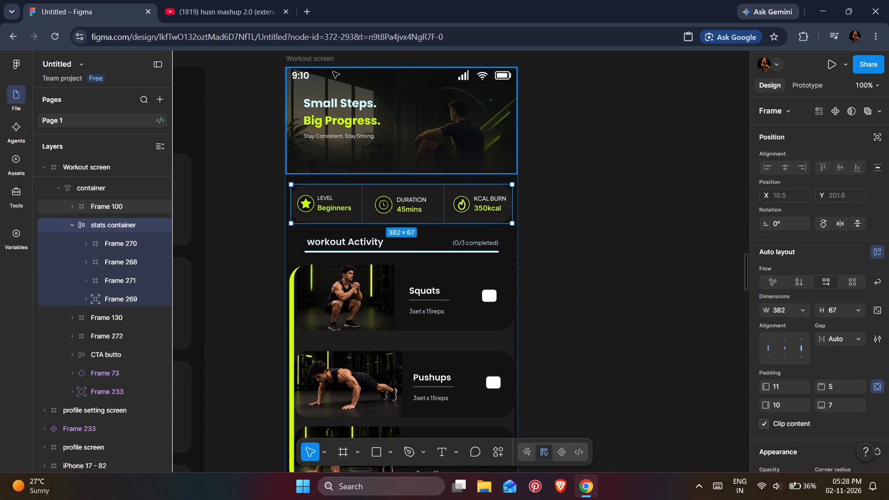
# Select the Workout screen's main container and remove its auto layout so its children can be positioned freely.
pyautogui.click(319, 64)
pyautogui.click(113, 187)
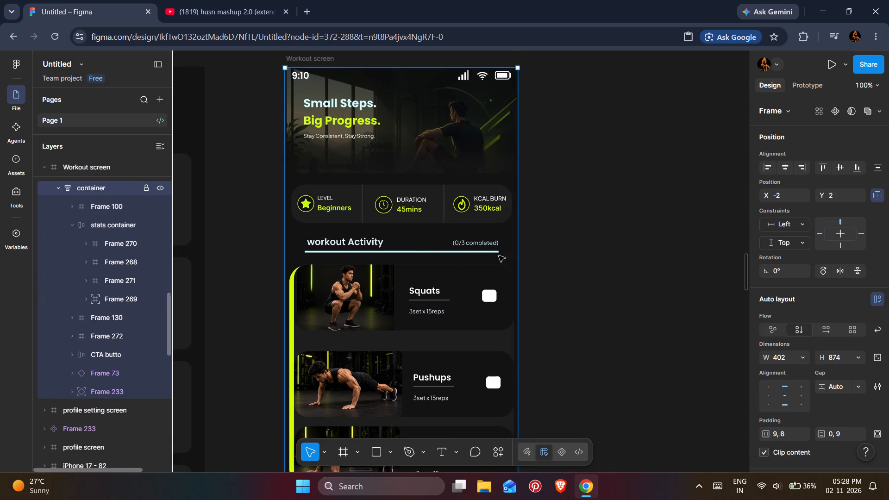
pyautogui.scroll(-1, 832, 386)
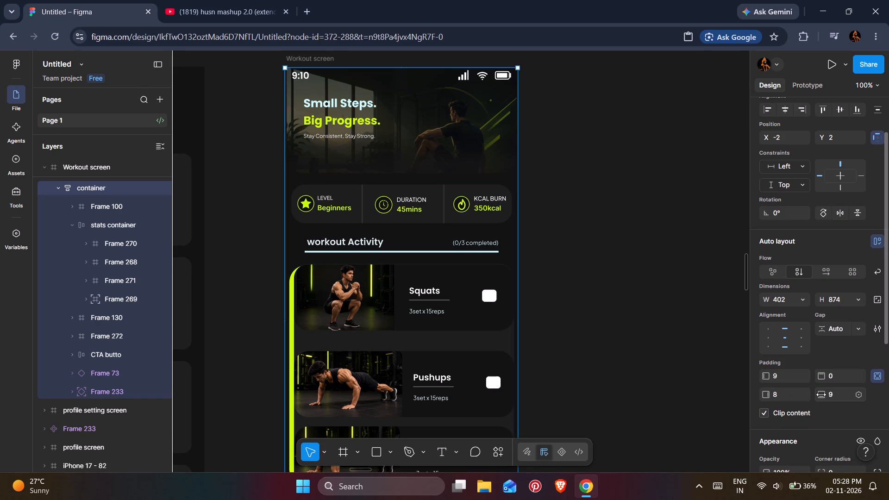
pyautogui.scroll(-2, 613, 385)
pyautogui.scroll(-4, 707, 359)
pyautogui.scroll(1, 632, 364)
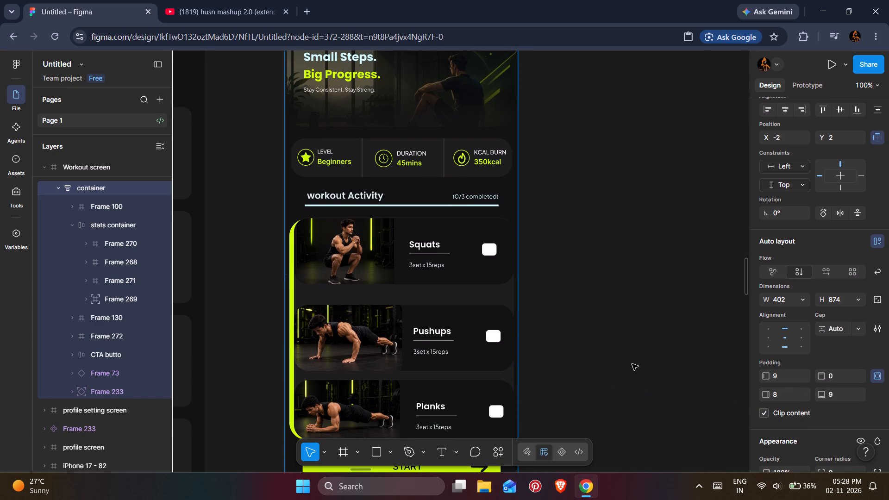
pyautogui.scroll(1, 632, 364)
pyautogui.click(876, 237)
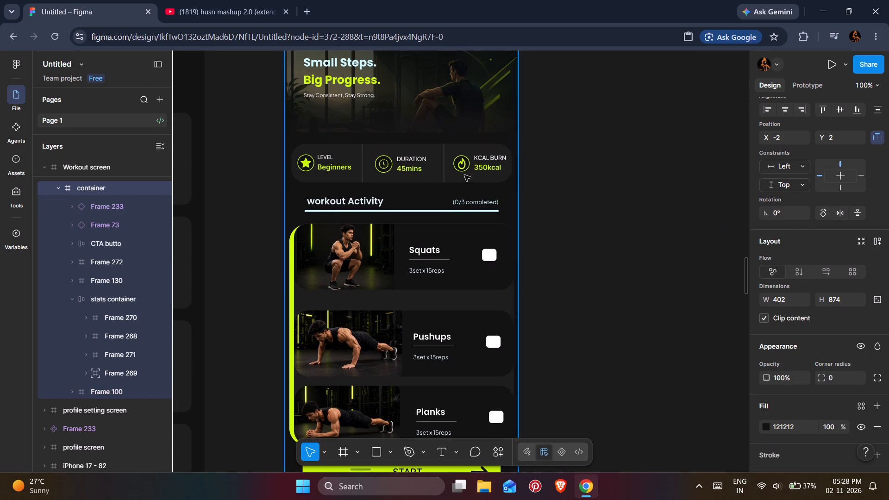
# Nudge the Workout screen's stats container up to Y 189.6, closer to the hero banner.
pyautogui.doubleClick(463, 175)
pyautogui.press('Up')
pyautogui.press('Up')
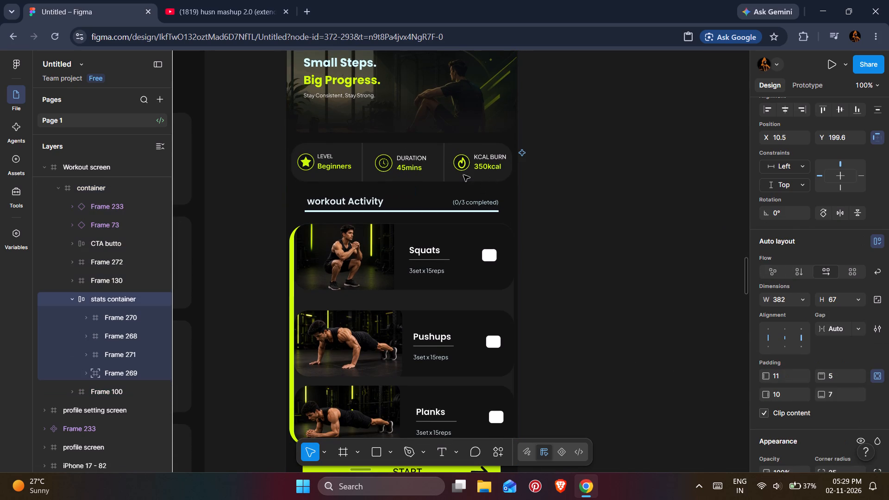
pyautogui.press('Up')
pyautogui.press('Up')
pyautogui.press('Up')
pyautogui.press('Up')
pyautogui.scroll(3, 449, 248)
pyautogui.press('Up')
pyautogui.press('Up')
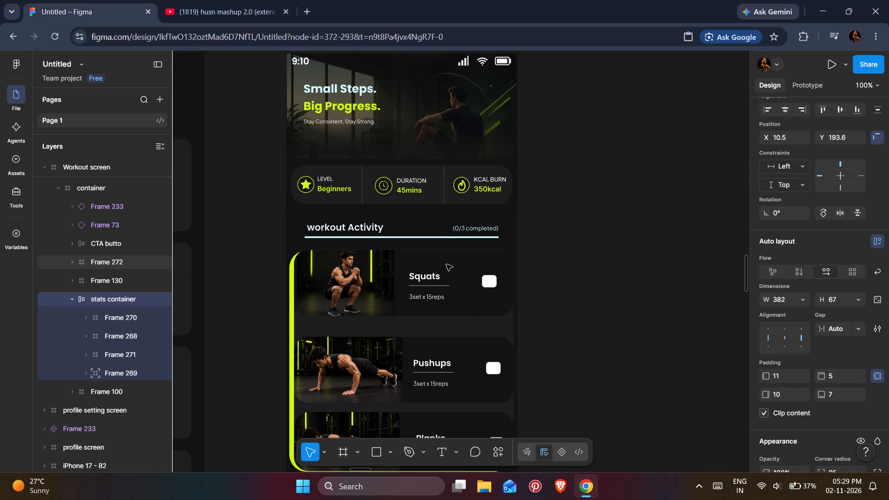
pyautogui.press('Up')
pyautogui.press('Up')
pyautogui.press('Up')
pyautogui.press('Up')
pyautogui.press('Up')
pyautogui.press('Up')
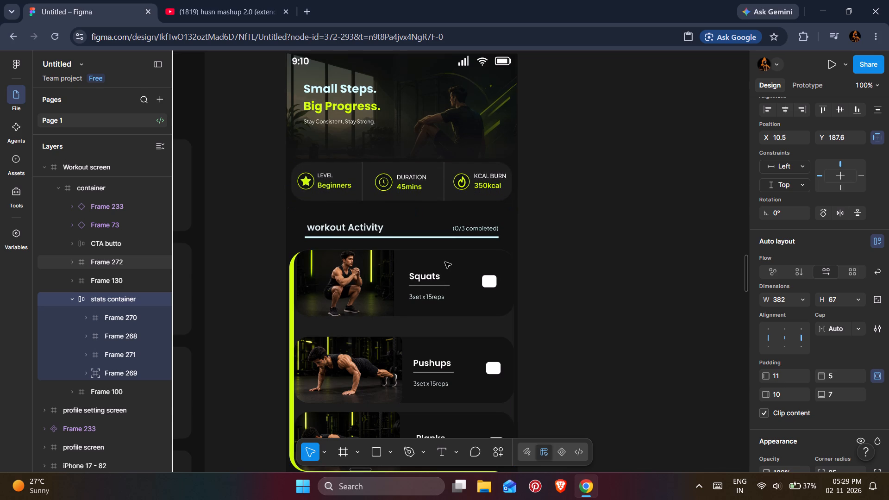
pyautogui.press('Up')
pyautogui.press('Down')
pyautogui.press('Down')
pyautogui.press('Down')
pyautogui.click(431, 279)
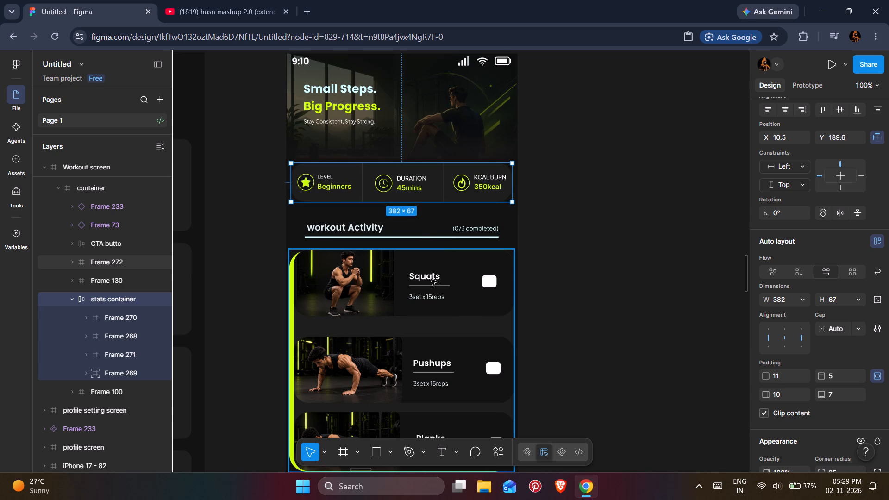
# Nudge the "workout Activity" heading block up to Y 282.2.
pyautogui.click(418, 232)
pyautogui.press('Up')
pyautogui.press('Up')
pyautogui.press('Up')
pyautogui.press('Up')
pyautogui.press('Up')
pyautogui.press('Up')
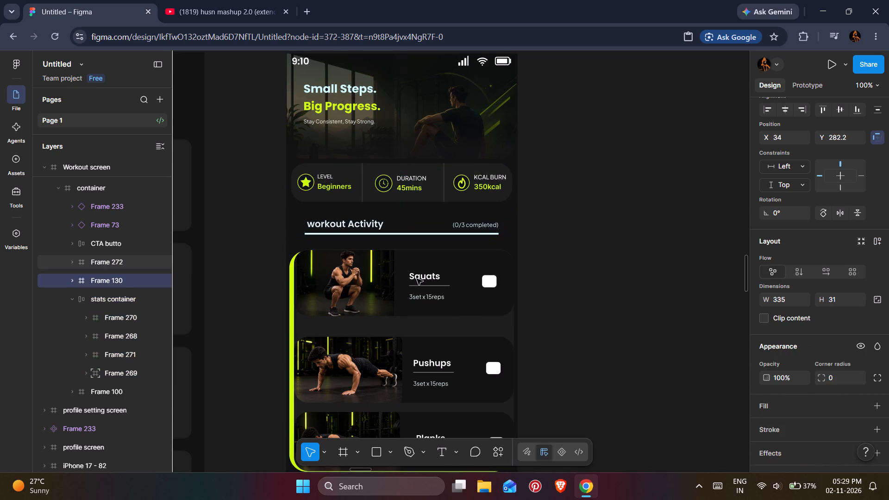
# Nudge the exercise list frame with Squats, Pushups and Planks up to Y 328.8.
pyautogui.click(417, 279)
pyautogui.scroll(-2, 417, 279)
pyautogui.press('Up')
pyautogui.press('Up')
pyautogui.press('Up')
pyautogui.press('Up')
pyautogui.press('Up')
pyautogui.press('Up')
pyautogui.press('Up')
pyautogui.press('Up')
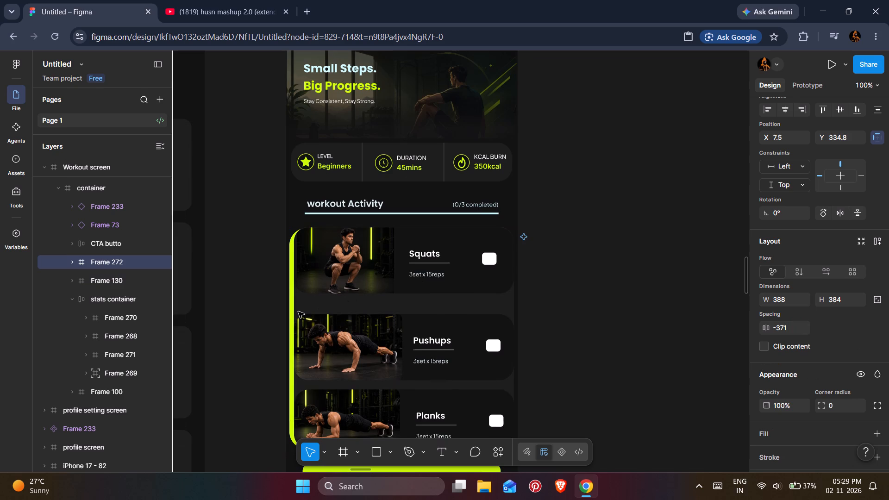
pyautogui.press('Up')
pyautogui.press('Up')
pyautogui.scroll(-5, 301, 310)
pyautogui.press('Up')
pyautogui.scroll(-2, 465, 381)
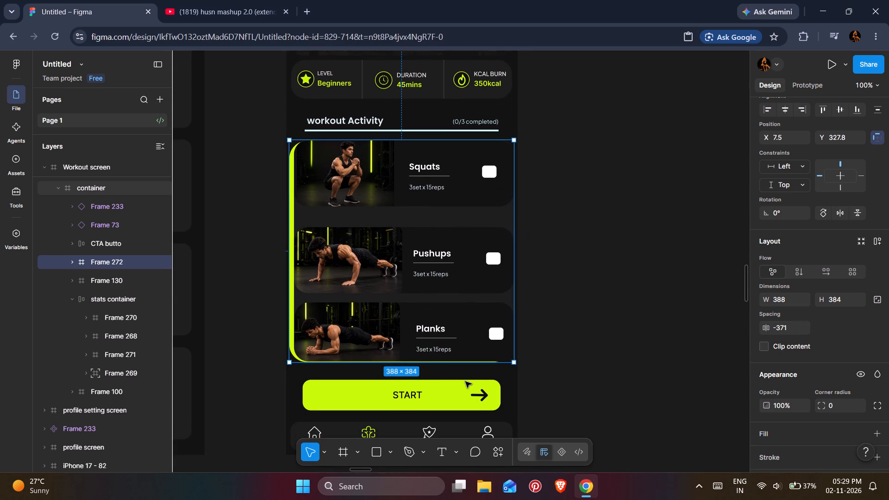
pyautogui.press('Down')
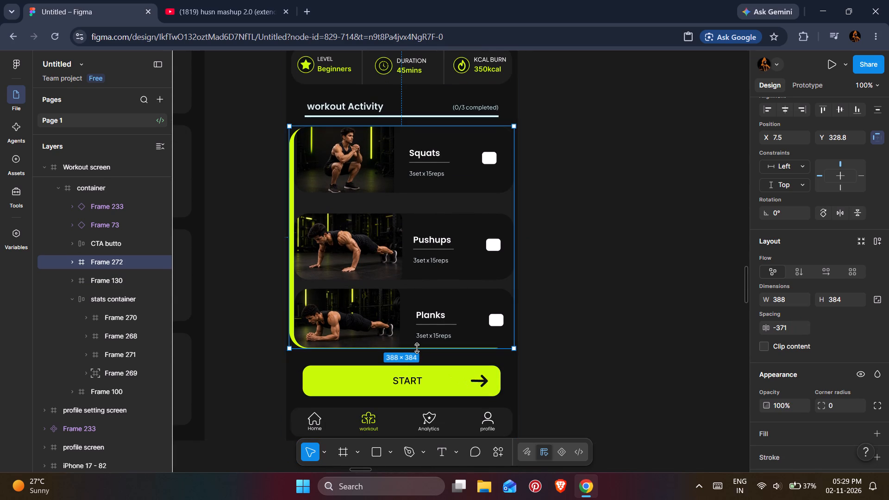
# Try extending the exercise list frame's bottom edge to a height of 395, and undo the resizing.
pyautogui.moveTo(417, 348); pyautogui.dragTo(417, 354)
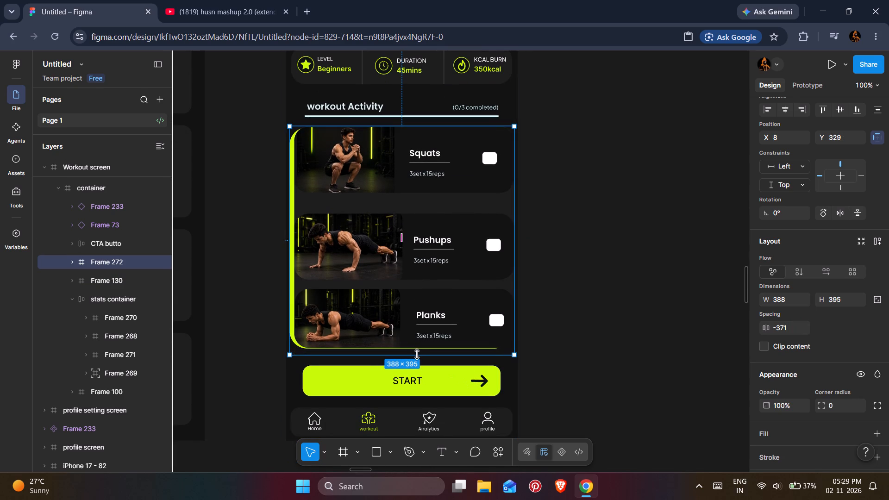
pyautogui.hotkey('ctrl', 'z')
# Select Frame 104 and Frame 103 inside the exercise list frame and extend them downward to a height of 398.
pyautogui.click(67, 260)
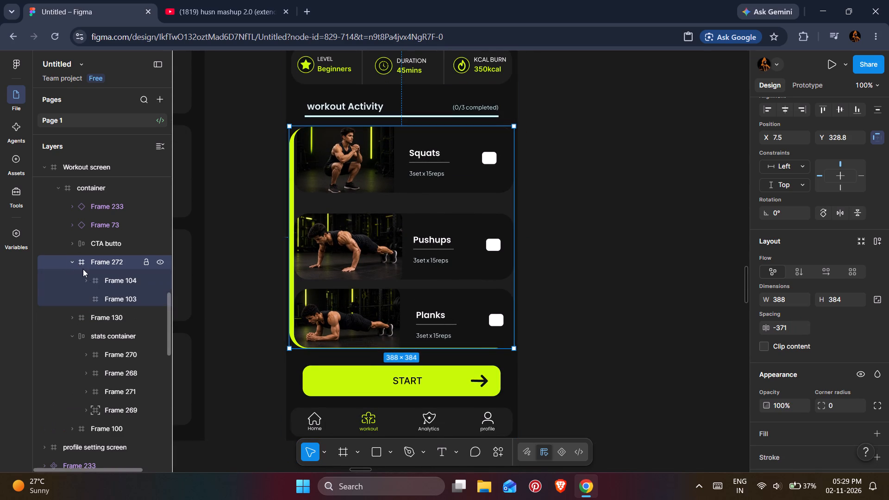
pyautogui.click(91, 275)
pyautogui.keyDown('shift'); pyautogui.click(119, 294); pyautogui.keyUp('shift')
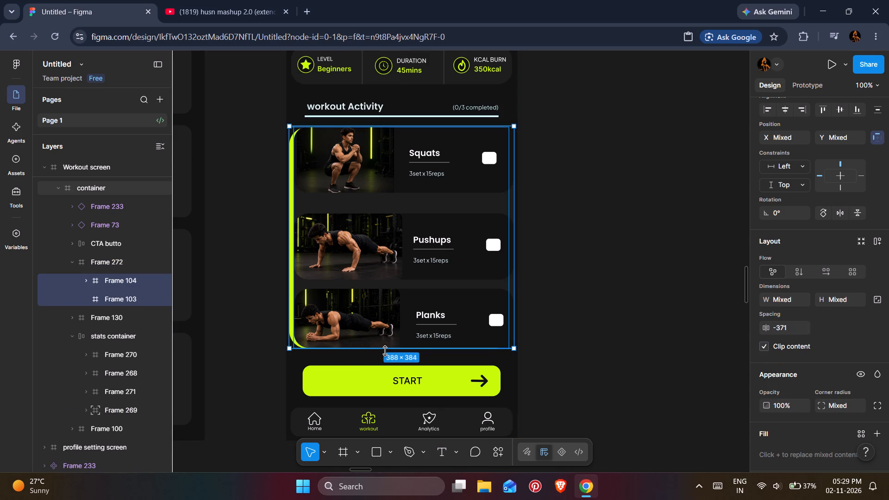
pyautogui.moveTo(385, 351); pyautogui.dragTo(385, 355)
pyautogui.click(385, 355)
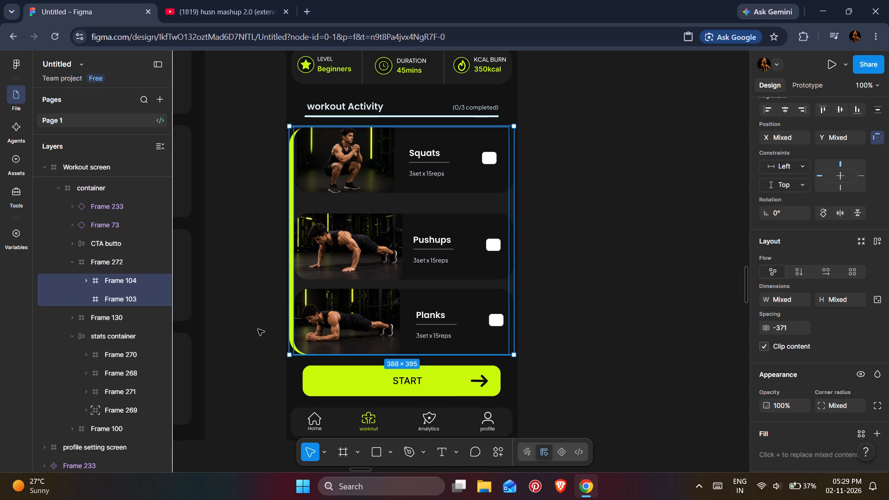
pyautogui.moveTo(388, 353); pyautogui.dragTo(388, 361)
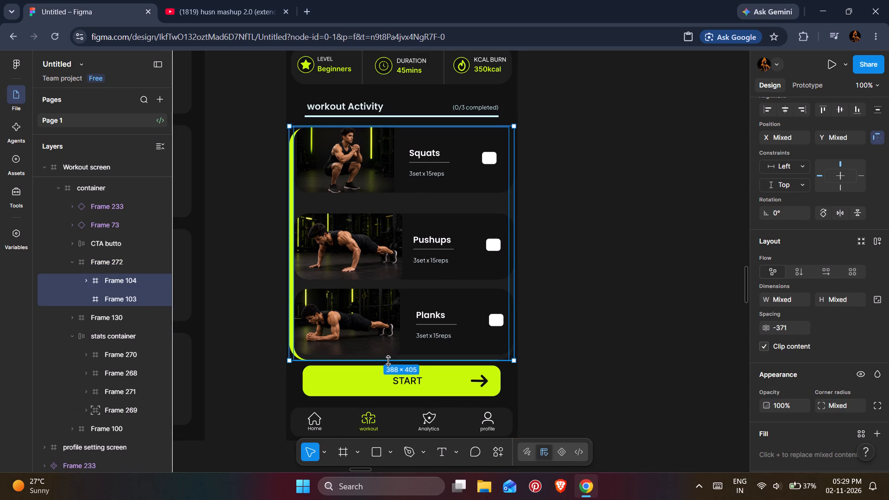
pyautogui.moveTo(388, 361); pyautogui.dragTo(389, 358)
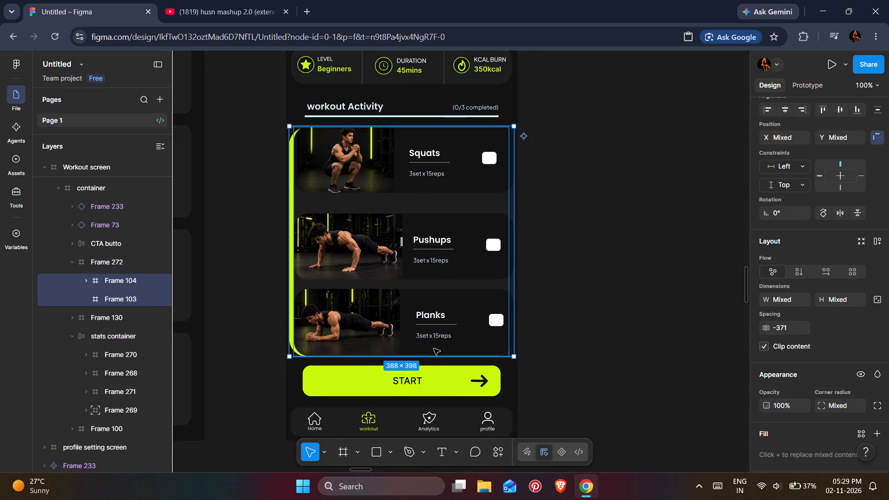
# Ungroup the exercise list frame and wrap its two inner frames in a new frame that fits them.
pyautogui.click(100, 260)
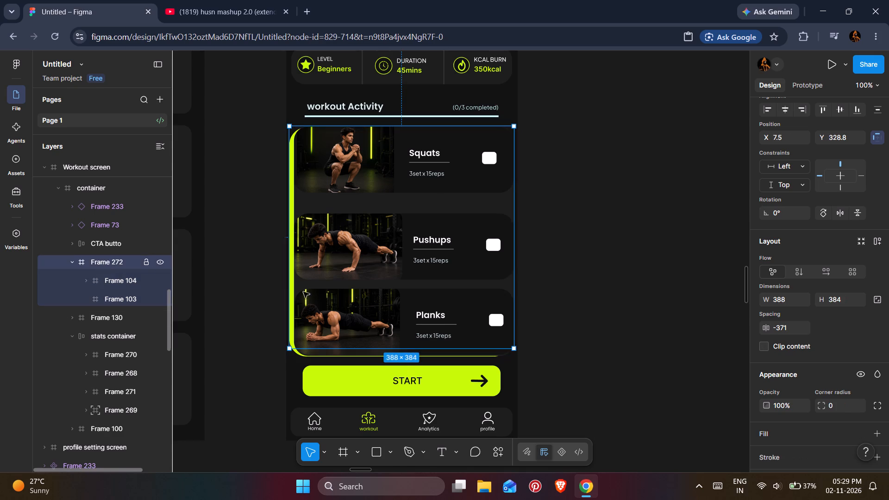
pyautogui.scroll(2, 369, 316)
pyautogui.click(397, 358)
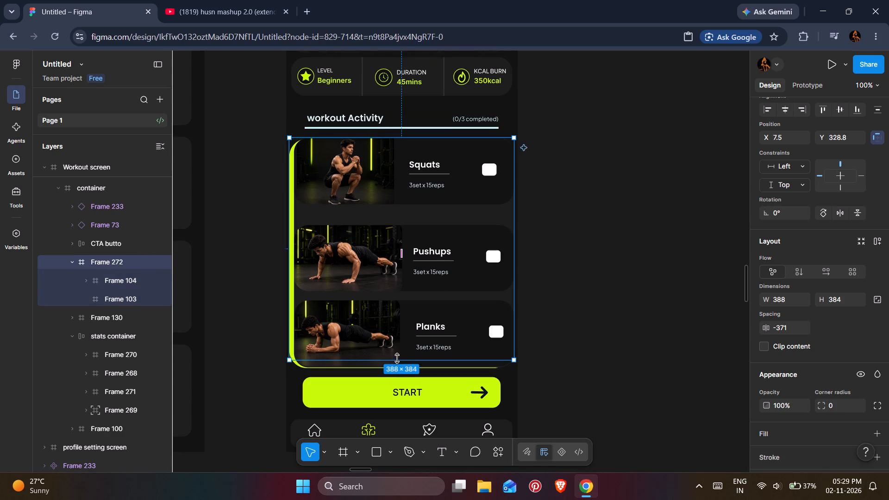
pyautogui.rightClick(102, 257)
pyautogui.click(136, 241)
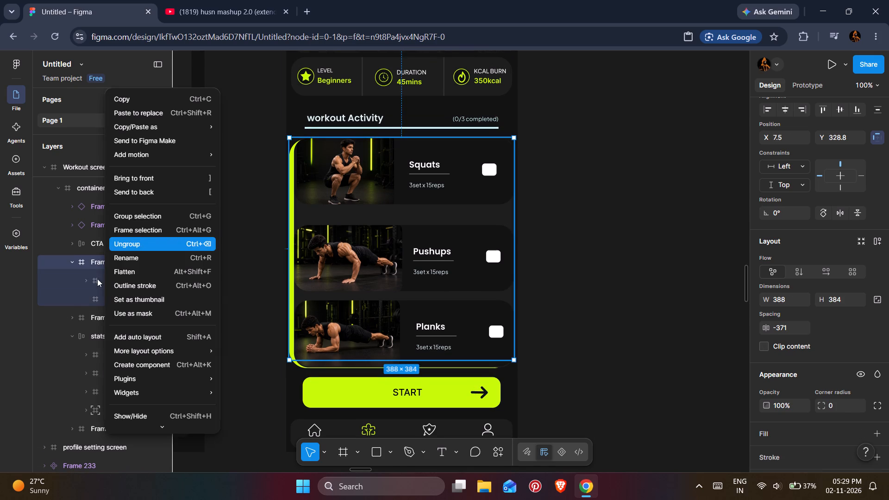
pyautogui.rightClick(96, 280)
pyautogui.click(140, 236)
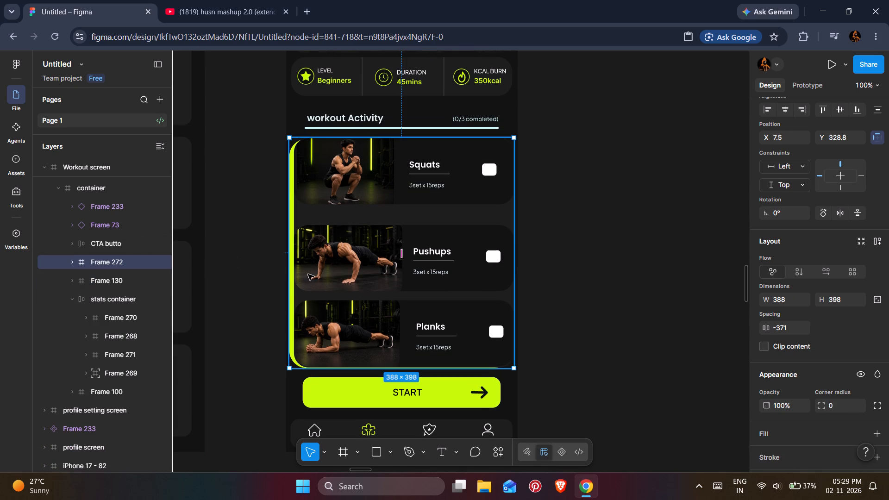
# Nudge the new exercise list frame down by about 3 px, away from the "workout Activity" heading.
pyautogui.press('Down')
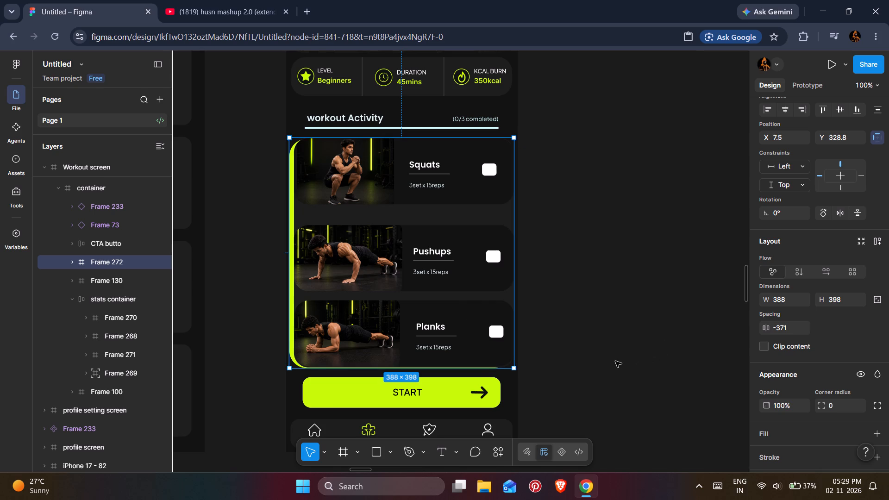
pyautogui.scroll(-2, 614, 361)
pyautogui.press('Down')
pyautogui.press('Down')
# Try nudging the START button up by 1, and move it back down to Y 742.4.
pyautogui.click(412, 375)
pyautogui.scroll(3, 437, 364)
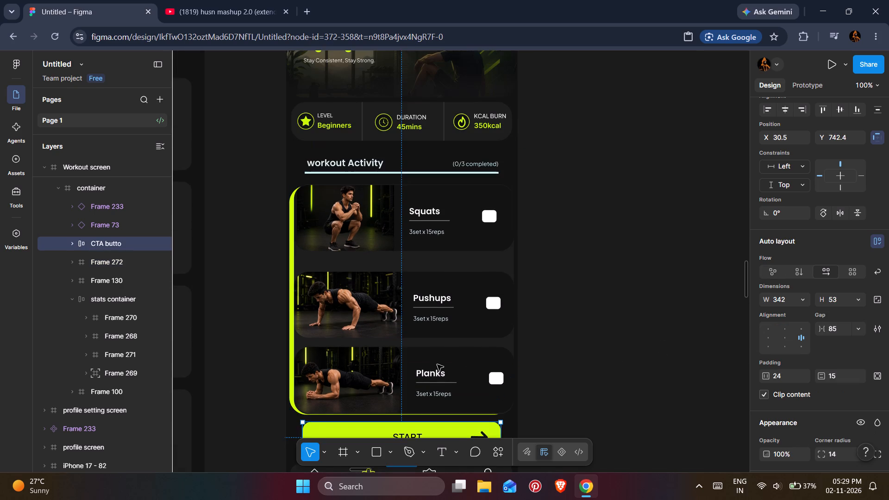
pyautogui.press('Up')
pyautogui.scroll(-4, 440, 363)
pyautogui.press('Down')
# Review the Workout screen's spacing from top to bottom, compare it with the neighbouring screens, and clear the selection.
pyautogui.scroll(2, 440, 363)
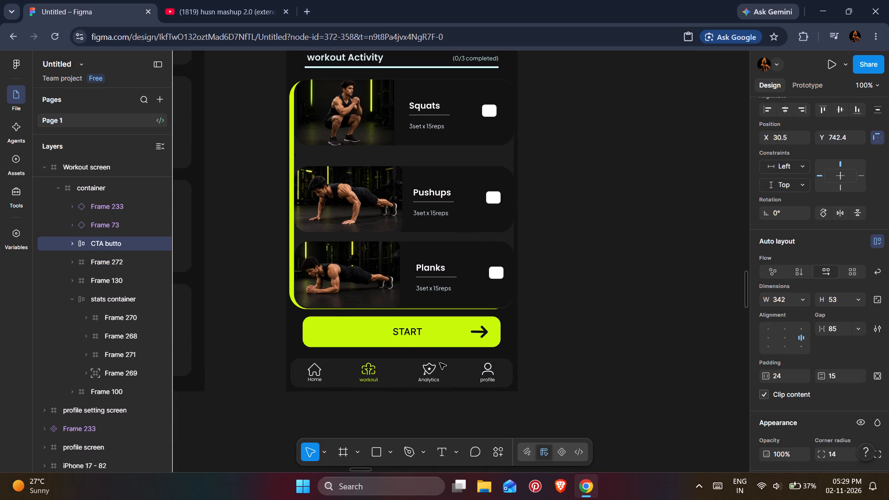
pyautogui.scroll(10, 440, 363)
pyautogui.scroll(-4, 440, 369)
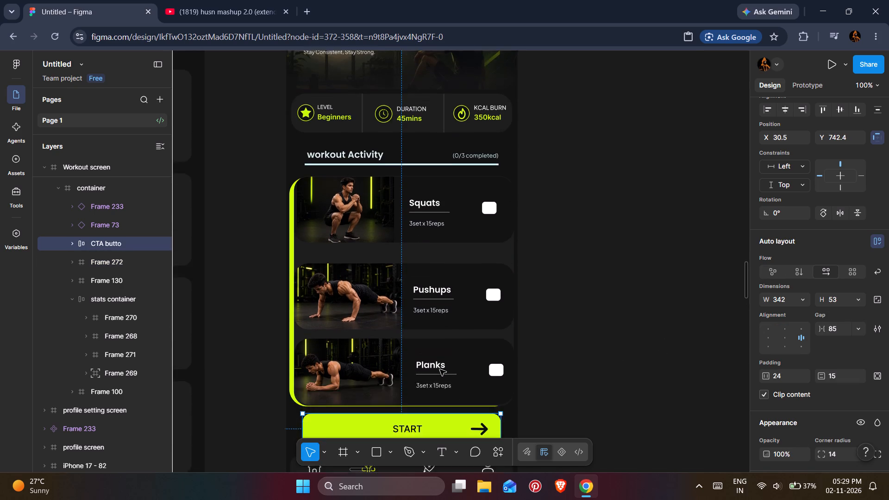
pyautogui.scroll(-3, 440, 369)
pyautogui.scroll(4, 500, 351)
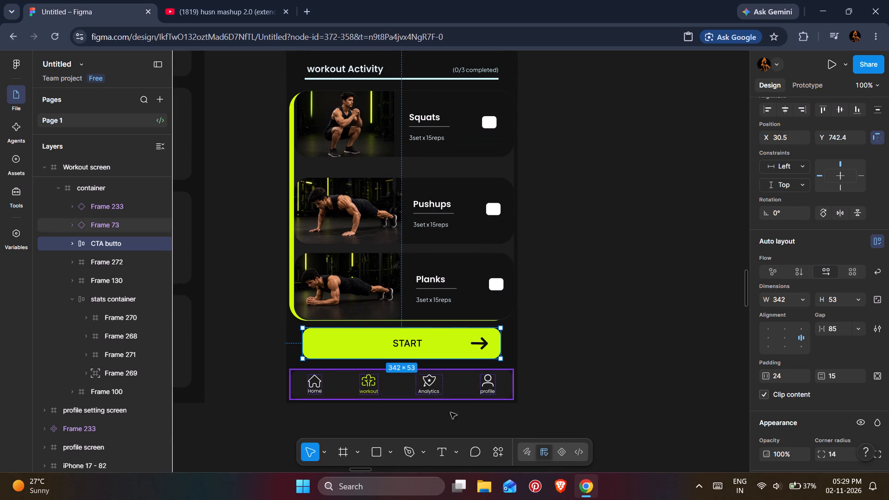
pyautogui.moveTo(364, 466); pyautogui.dragTo(338, 475)
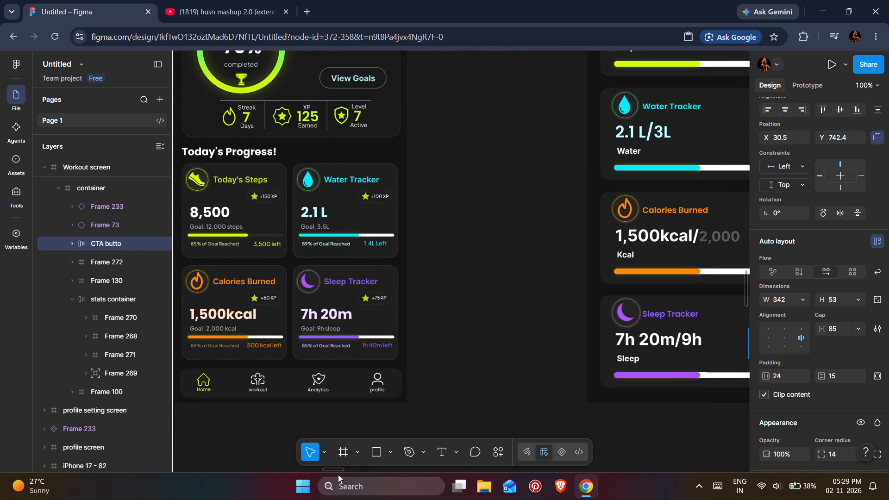
pyautogui.moveTo(338, 475); pyautogui.dragTo(365, 476)
pyautogui.scroll(5, 368, 420)
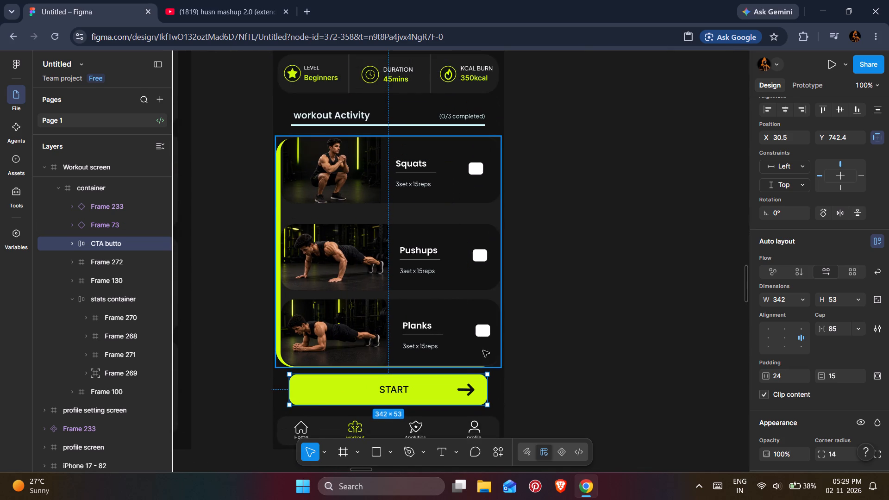
pyautogui.scroll(3, 495, 333)
pyautogui.scroll(4, 435, 249)
pyautogui.click(635, 252)
pyautogui.scroll(-2, 478, 344)
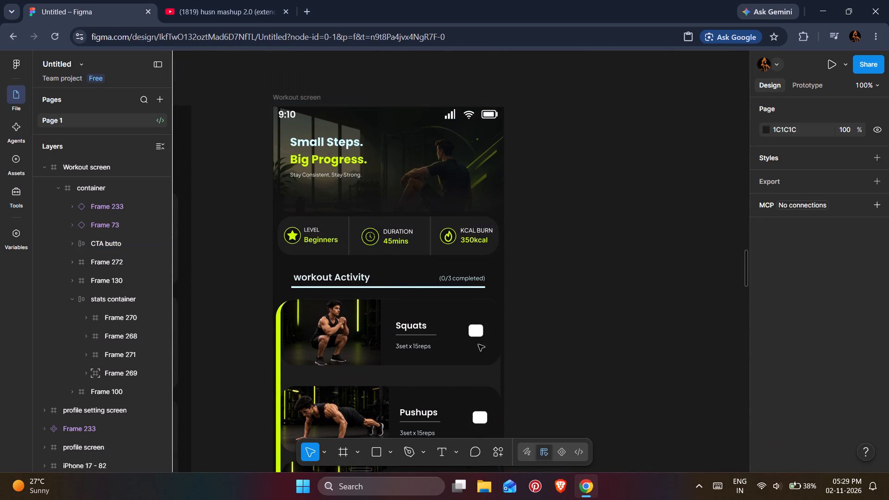
# Select the container frame inside the Workout screen and apply auto layout to it.
pyautogui.click(421, 198)
pyautogui.click(421, 198)
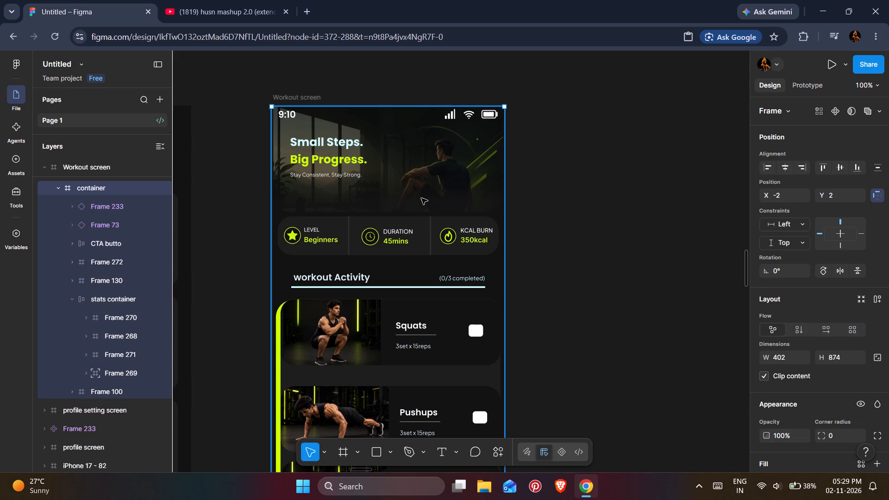
pyautogui.click(421, 198)
pyautogui.click(421, 198)
pyautogui.click(416, 230)
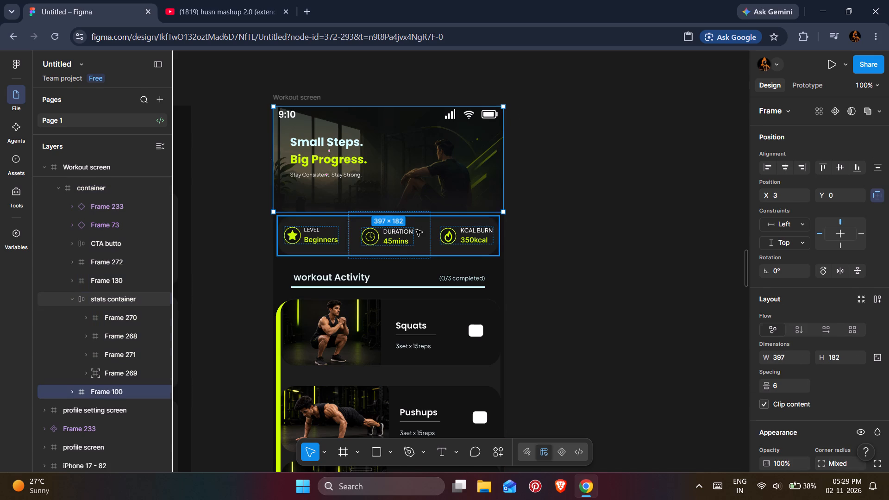
pyautogui.scroll(1, 100, 281)
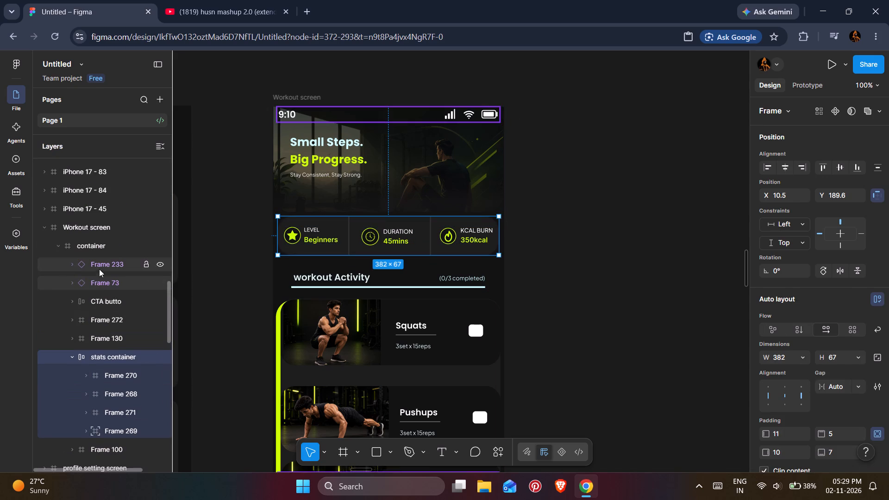
pyautogui.click(99, 250)
pyautogui.click(879, 297)
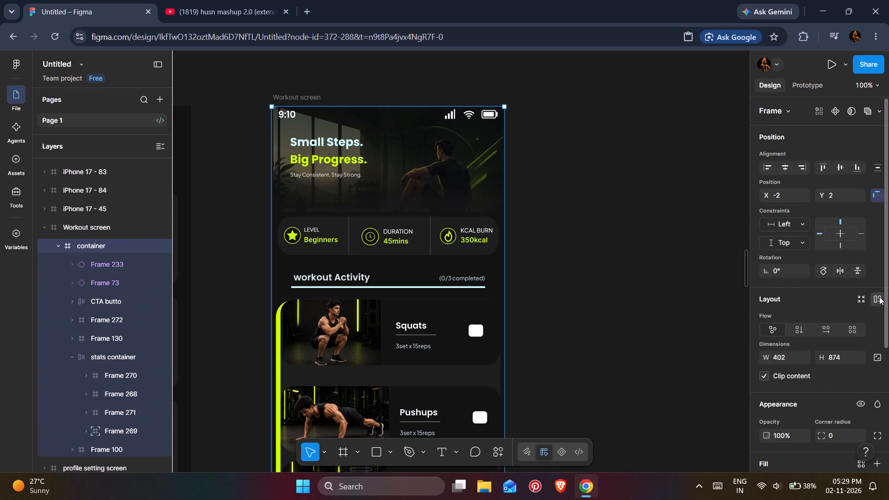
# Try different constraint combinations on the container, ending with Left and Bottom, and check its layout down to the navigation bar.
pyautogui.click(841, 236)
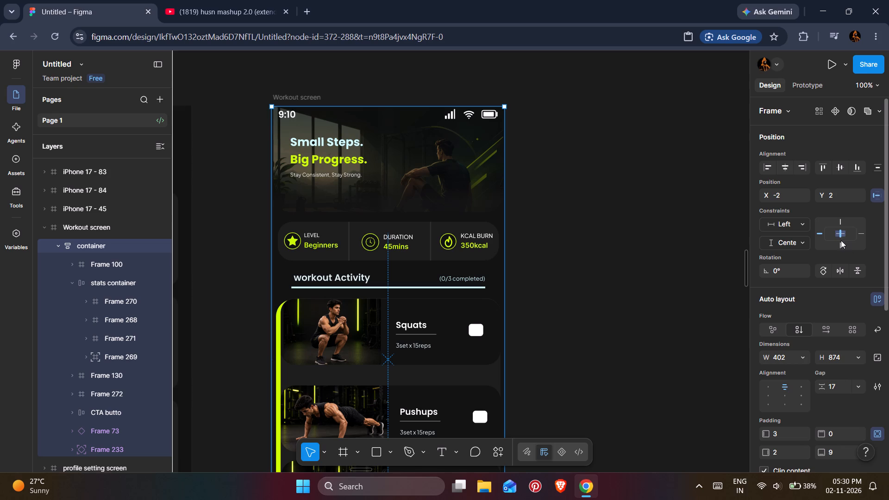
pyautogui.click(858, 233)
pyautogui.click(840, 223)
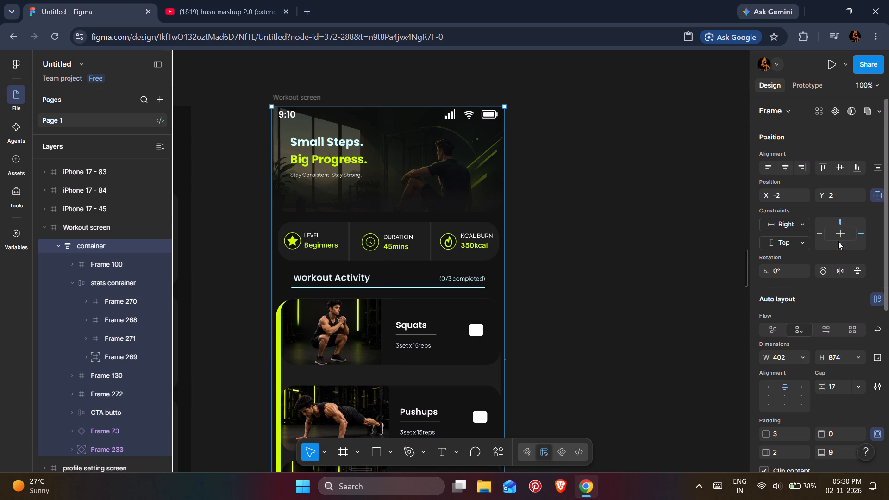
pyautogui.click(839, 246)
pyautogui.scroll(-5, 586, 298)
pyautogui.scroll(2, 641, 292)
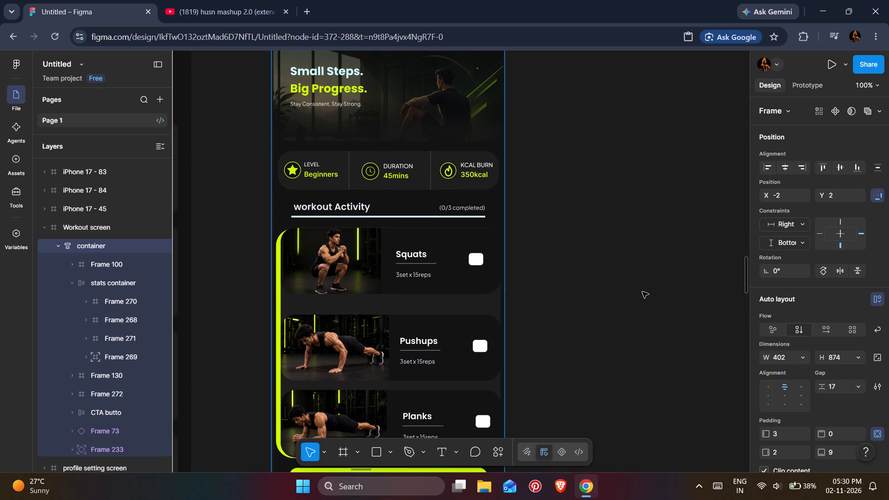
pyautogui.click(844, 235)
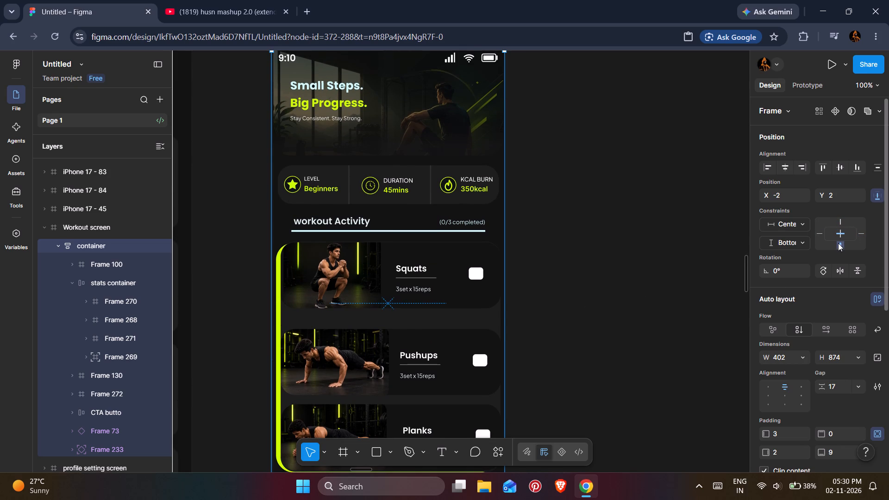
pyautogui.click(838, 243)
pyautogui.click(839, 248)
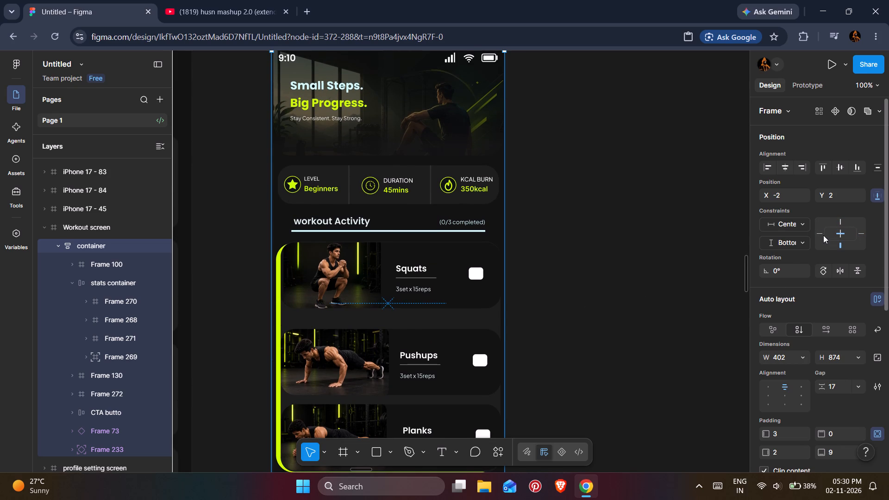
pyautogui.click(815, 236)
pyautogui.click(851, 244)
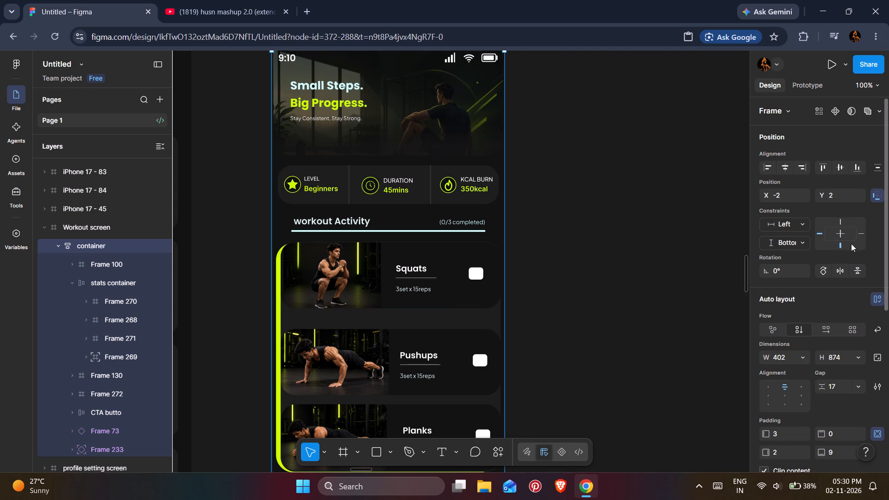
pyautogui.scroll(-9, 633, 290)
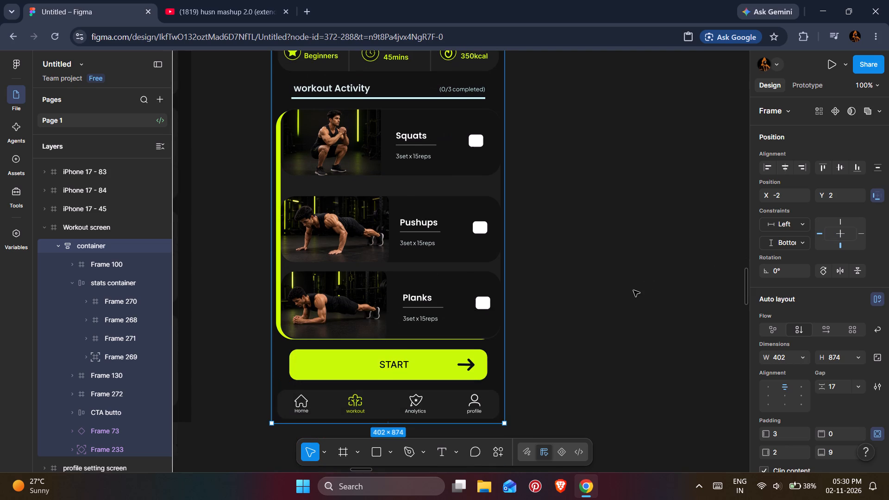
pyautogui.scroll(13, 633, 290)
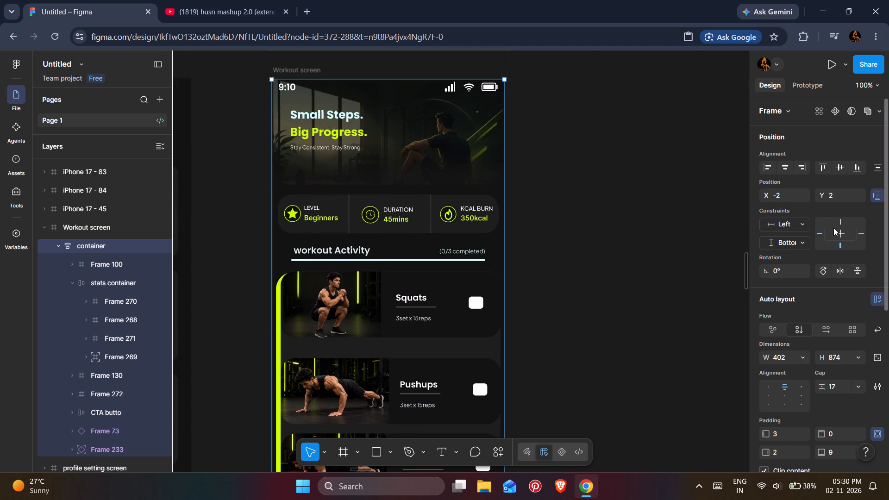
# Set the container's horizontal and vertical constraints to Center, and clear the selection.
pyautogui.click(841, 219)
pyautogui.click(839, 244)
pyautogui.click(823, 232)
pyautogui.click(841, 231)
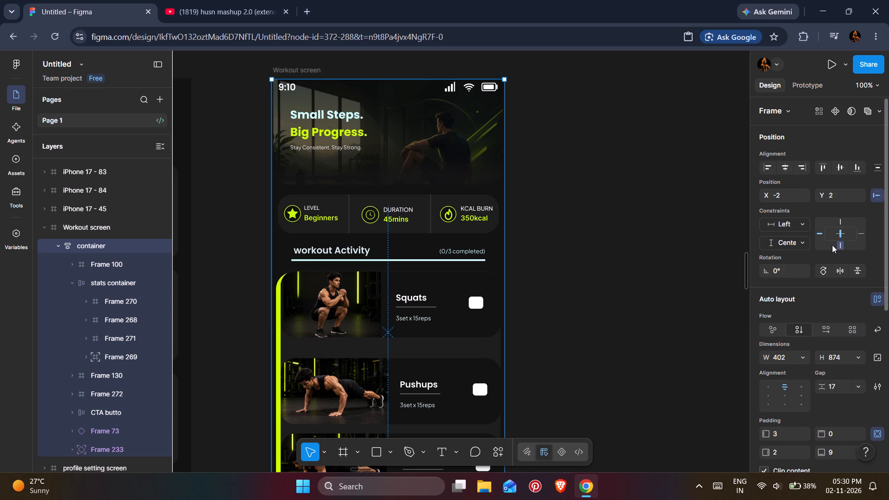
pyautogui.click(835, 233)
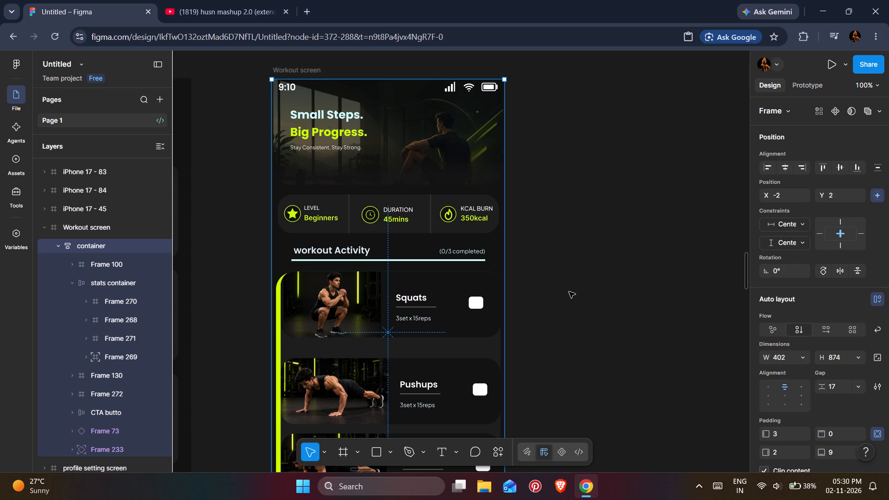
pyautogui.hotkey('ctrl', '-')
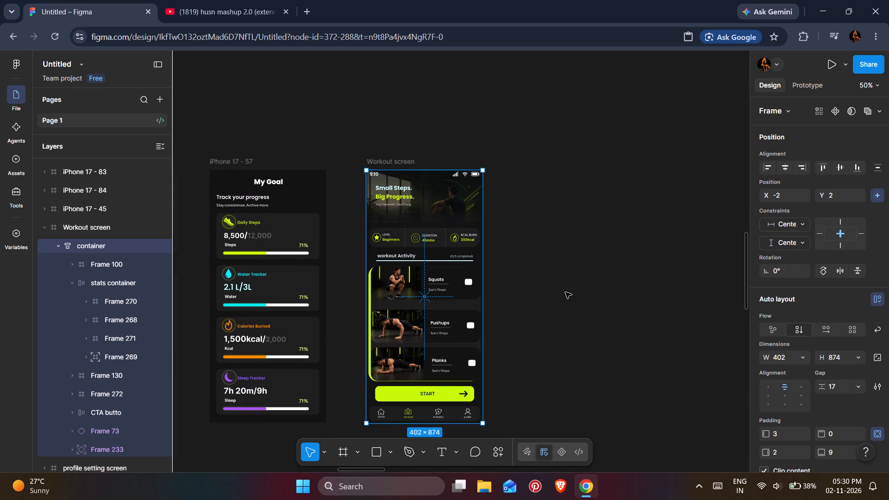
pyautogui.click(565, 292)
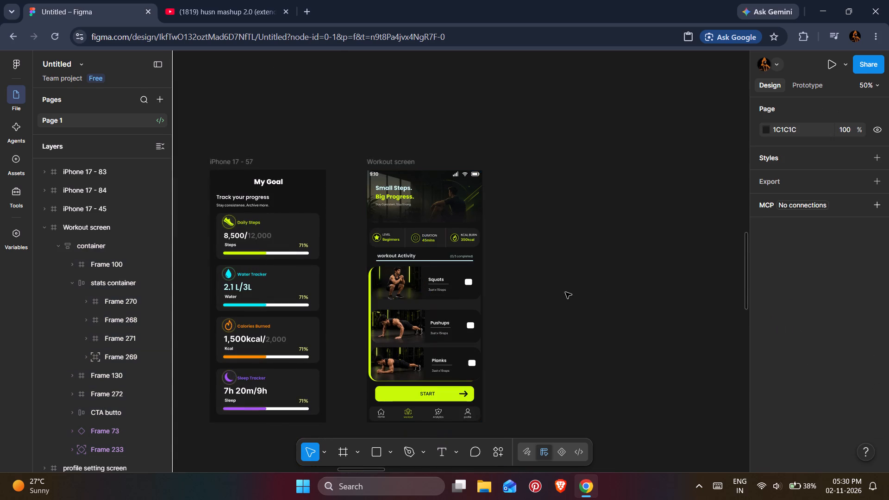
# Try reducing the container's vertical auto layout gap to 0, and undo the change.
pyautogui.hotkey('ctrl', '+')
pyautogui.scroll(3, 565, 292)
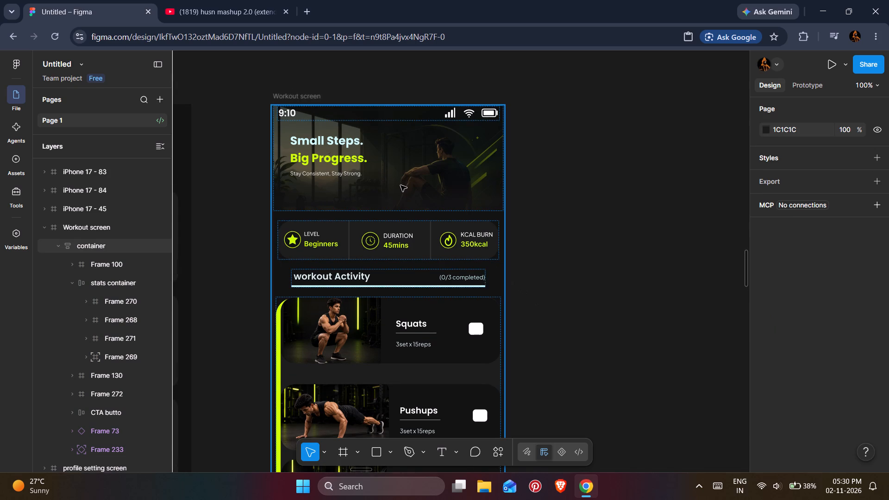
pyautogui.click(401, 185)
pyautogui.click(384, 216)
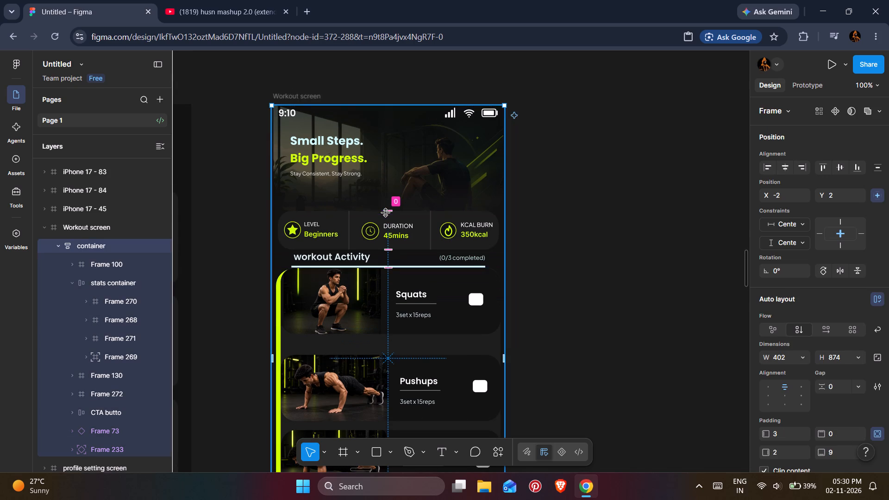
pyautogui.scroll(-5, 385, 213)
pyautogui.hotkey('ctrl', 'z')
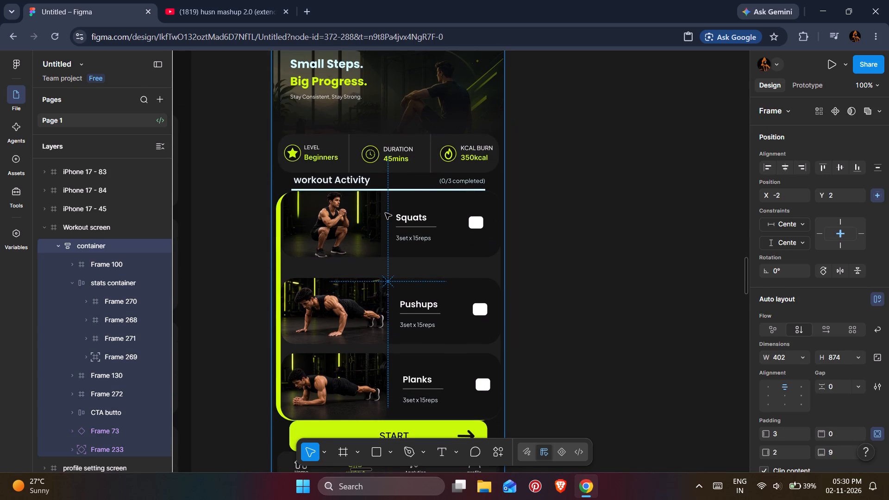
# Set the container's vertical auto layout gap to Auto.
pyautogui.scroll(-2, 669, 338)
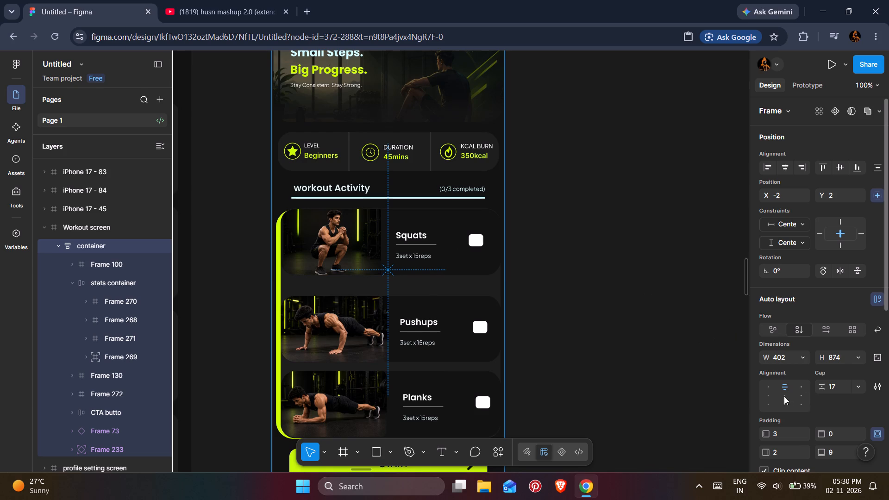
pyautogui.doubleClick(784, 396)
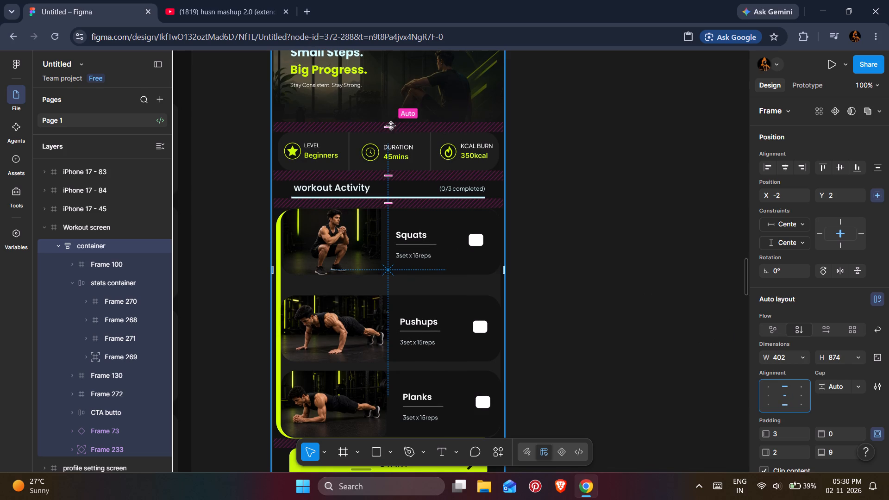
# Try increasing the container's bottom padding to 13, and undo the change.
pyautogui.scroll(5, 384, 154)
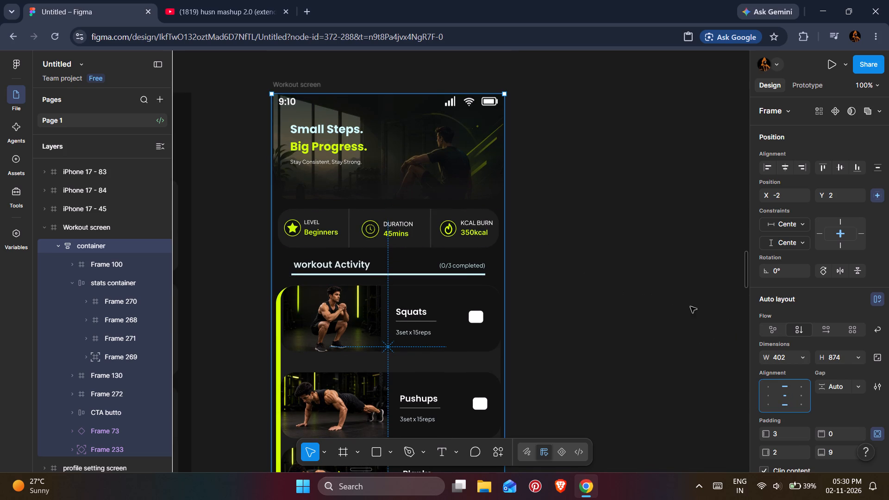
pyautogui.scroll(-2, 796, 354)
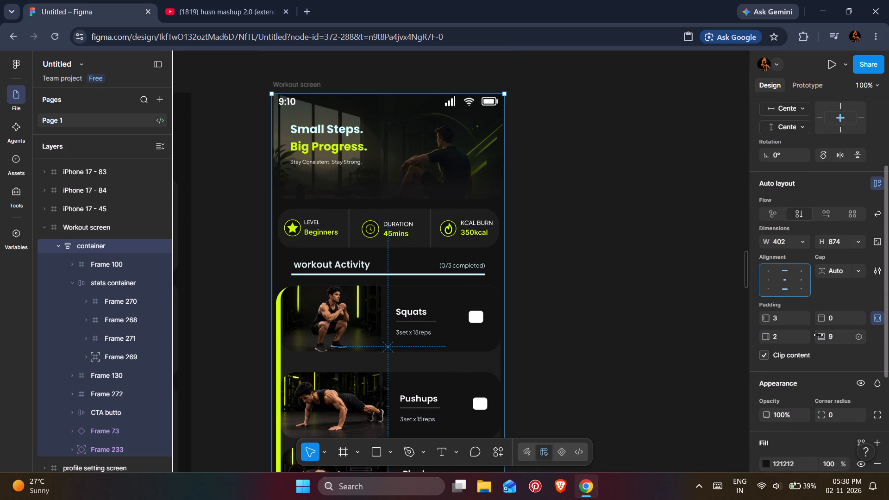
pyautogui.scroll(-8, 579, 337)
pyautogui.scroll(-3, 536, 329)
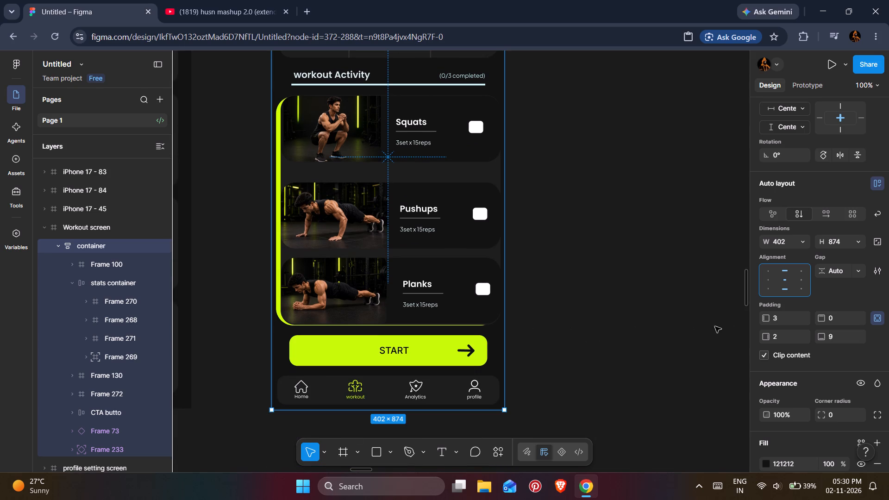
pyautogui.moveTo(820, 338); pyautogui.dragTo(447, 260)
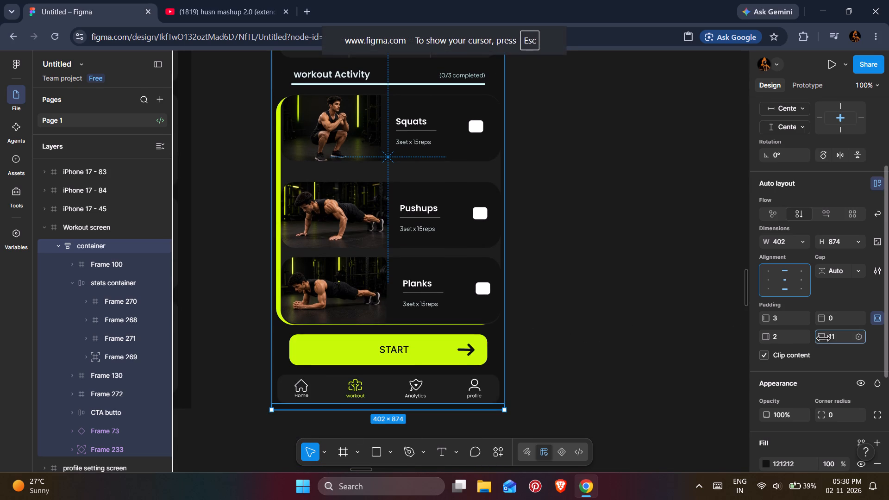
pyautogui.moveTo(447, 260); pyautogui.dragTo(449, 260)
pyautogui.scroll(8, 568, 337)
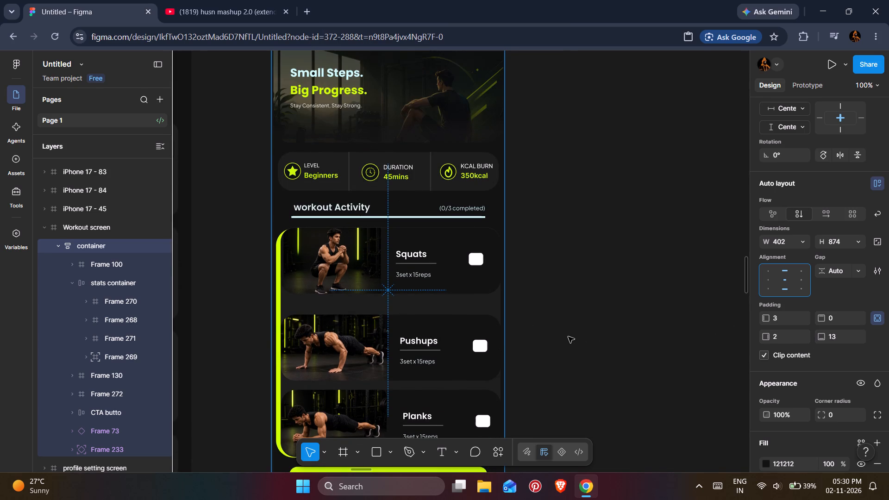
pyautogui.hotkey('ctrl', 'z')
# Review the Workout screen's spacing between hero, stats, heading and exercise list, both close up and beside the My Goal screen.
pyautogui.scroll(3, 566, 337)
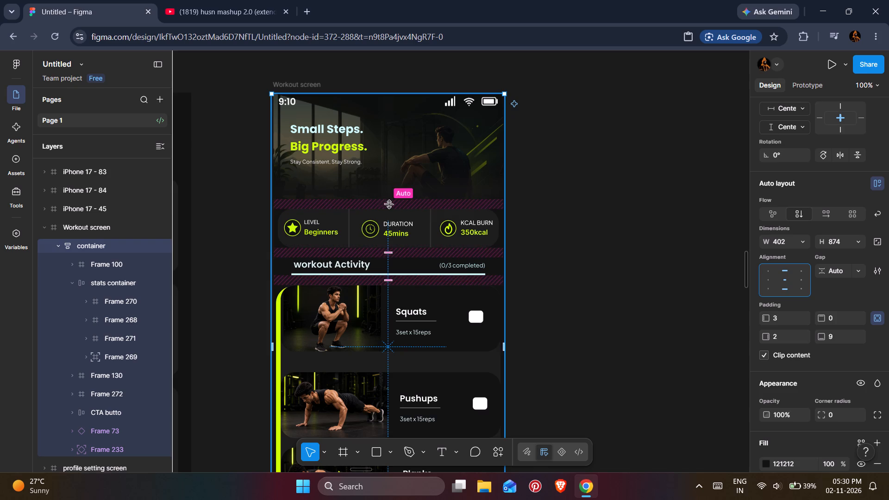
pyautogui.click(557, 253)
pyautogui.hotkey('ctrl', '-')
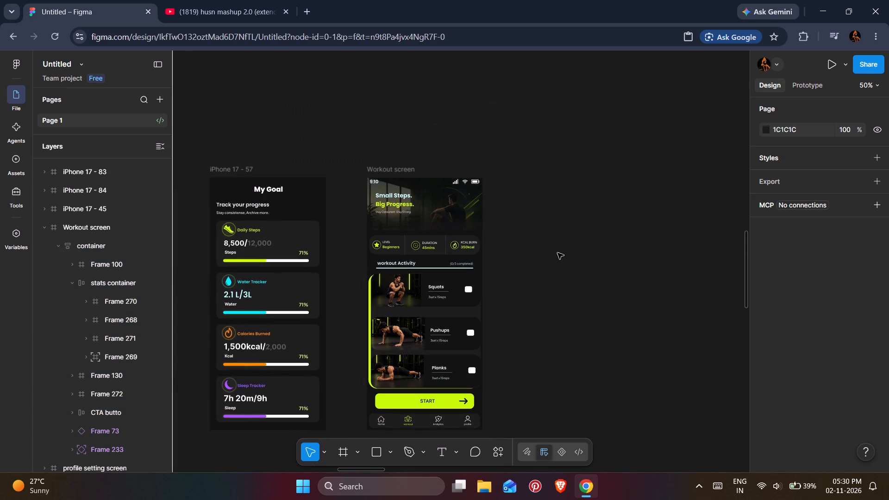
pyautogui.hotkey('ctrl', '+')
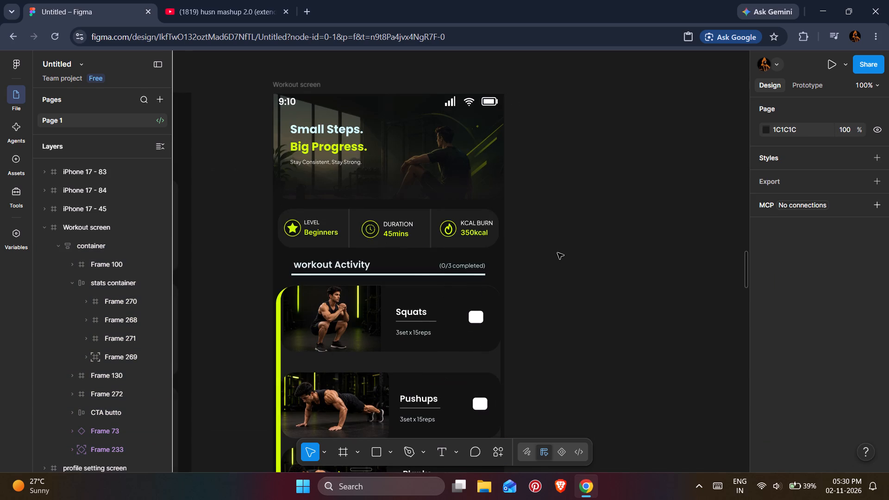
pyautogui.hotkey('ctrl', '+')
pyautogui.scroll(3, 557, 253)
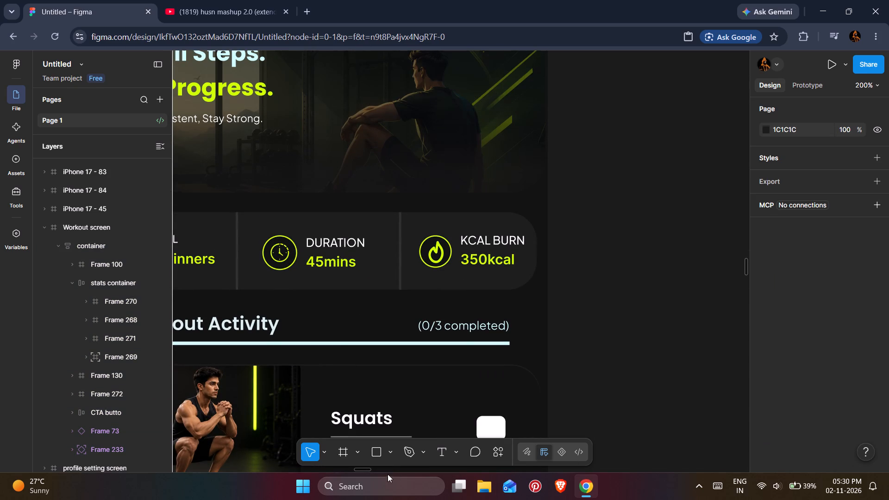
pyautogui.moveTo(360, 468); pyautogui.dragTo(353, 470)
pyautogui.scroll(4, 357, 428)
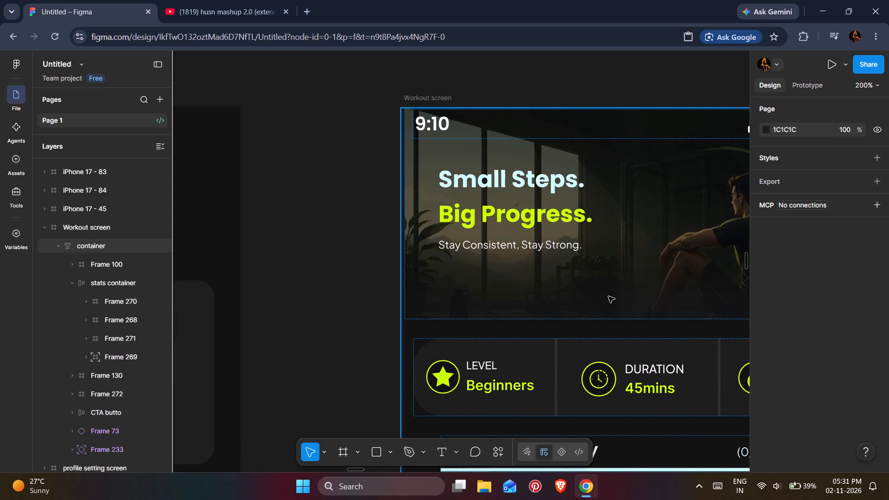
pyautogui.click(357, 468)
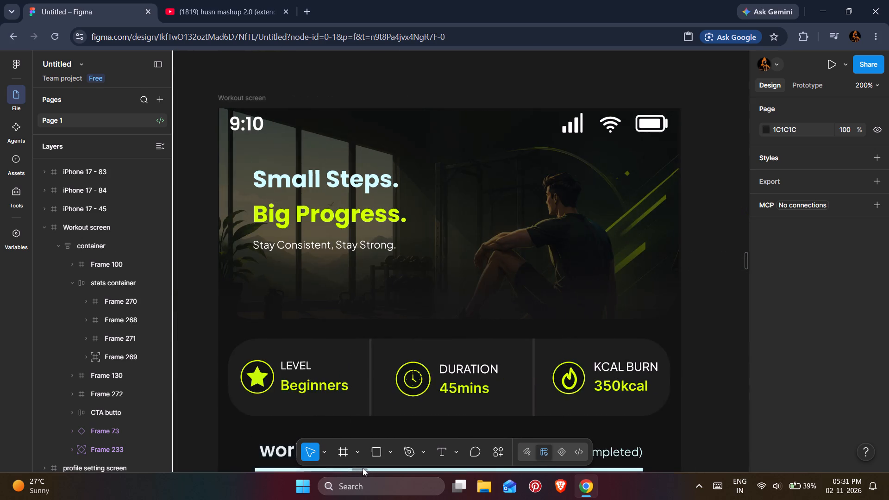
pyautogui.click(361, 468)
pyautogui.scroll(-1, 367, 393)
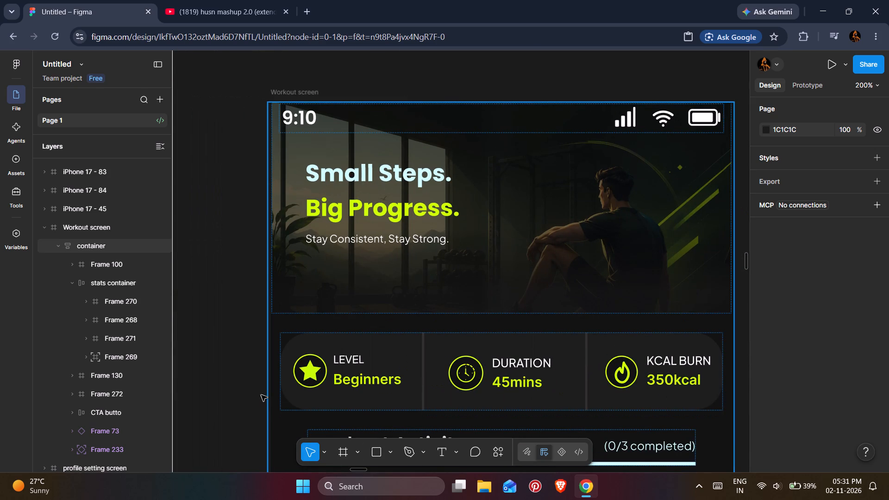
pyautogui.hotkey('ctrl', '-')
pyautogui.scroll(-3, 287, 381)
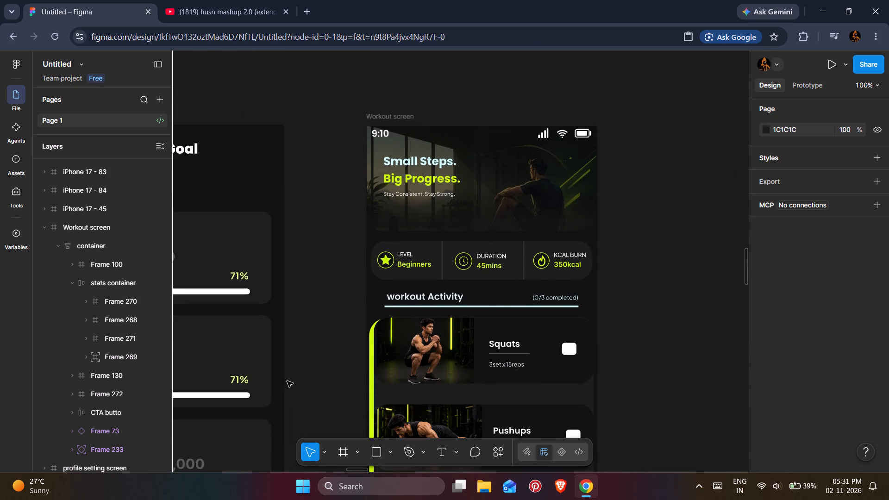
# Review the Workout, My Goal and Dashboard screens, along with the workout-in-progress and Take Rest screens below them.
pyautogui.hotkey('ctrl', '-')
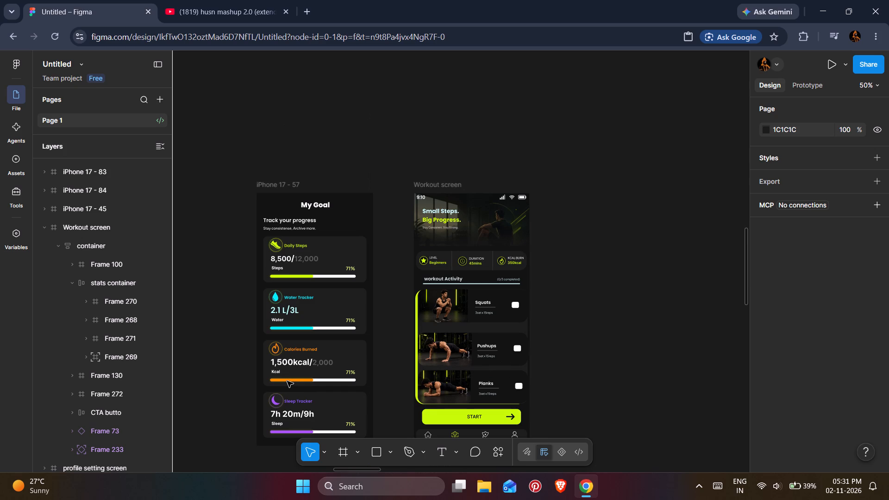
pyautogui.scroll(-3, 295, 379)
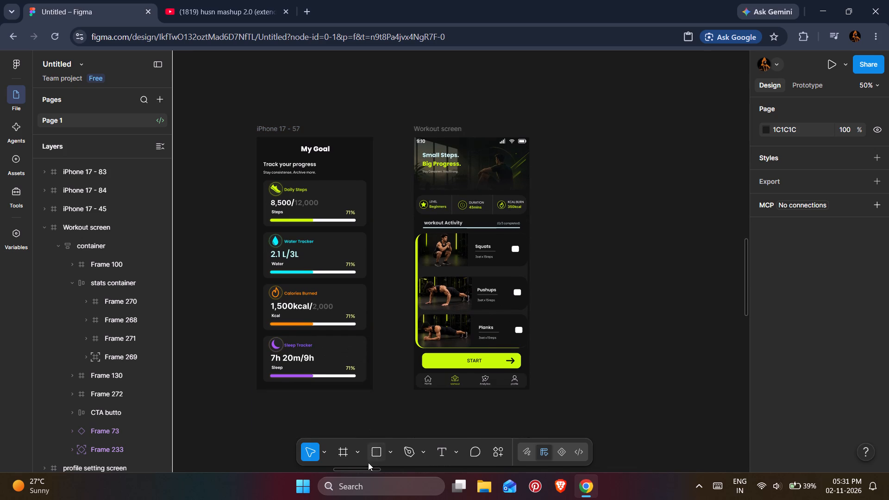
pyautogui.moveTo(366, 472); pyautogui.dragTo(342, 473)
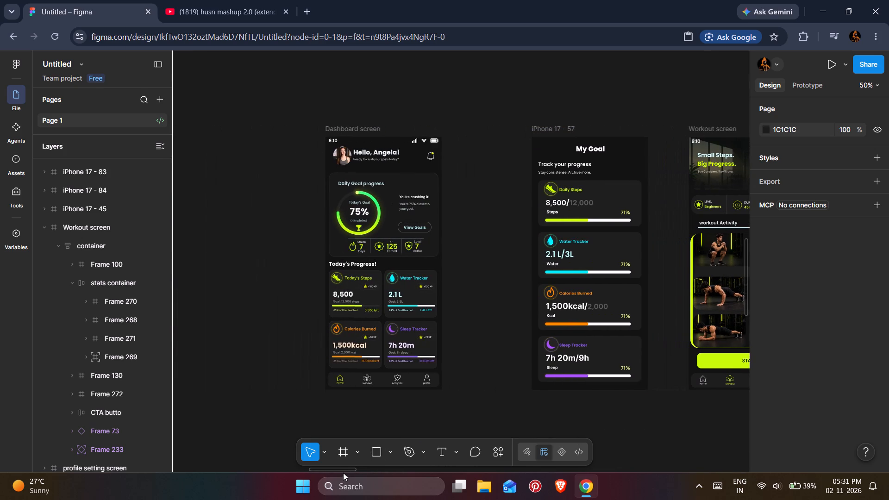
pyautogui.hotkey('ctrl', '-')
pyautogui.scroll(-4, 368, 356)
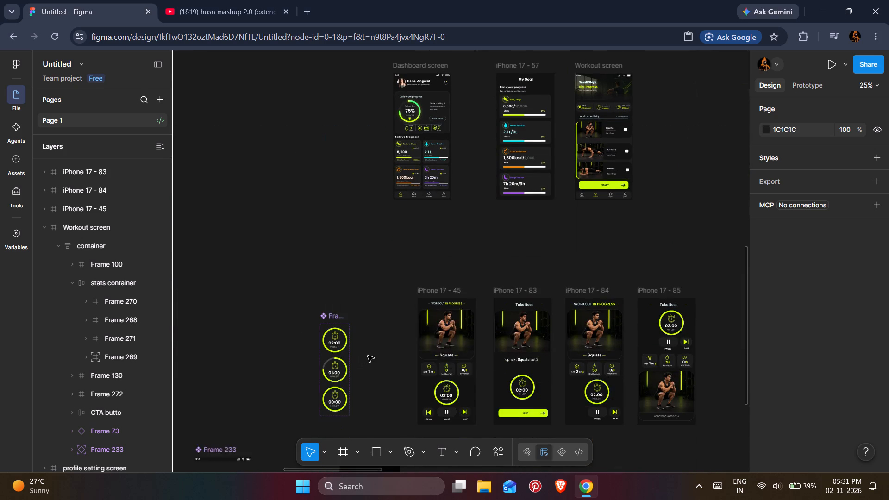
pyautogui.scroll(-6, 368, 356)
pyautogui.hotkey('ctrl', '+')
pyautogui.scroll(3, 358, 359)
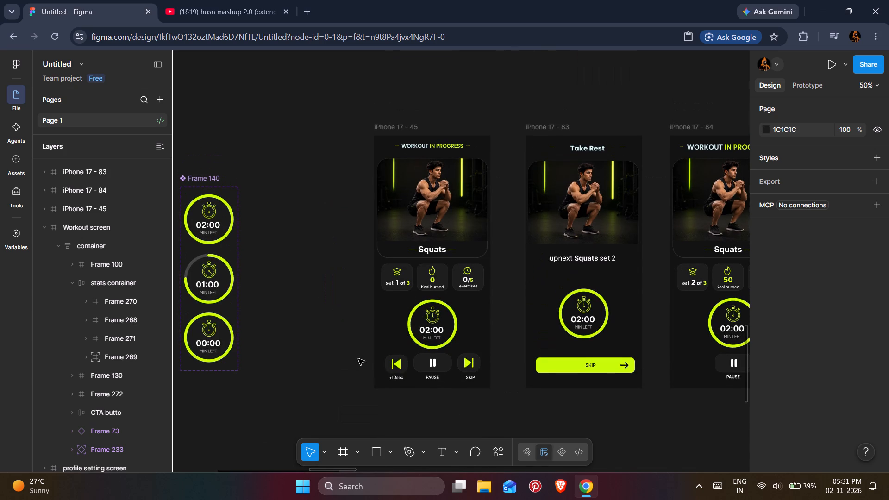
pyautogui.scroll(2, 355, 360)
pyautogui.hotkey('ctrl', '-')
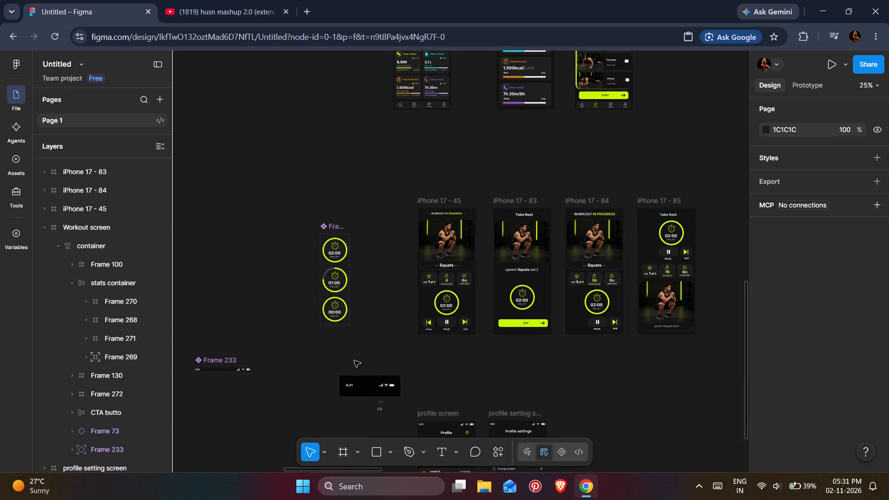
# Examine the profile and profile setting screens, and compare them with the workout-in-progress row above.
pyautogui.scroll(-11, 354, 361)
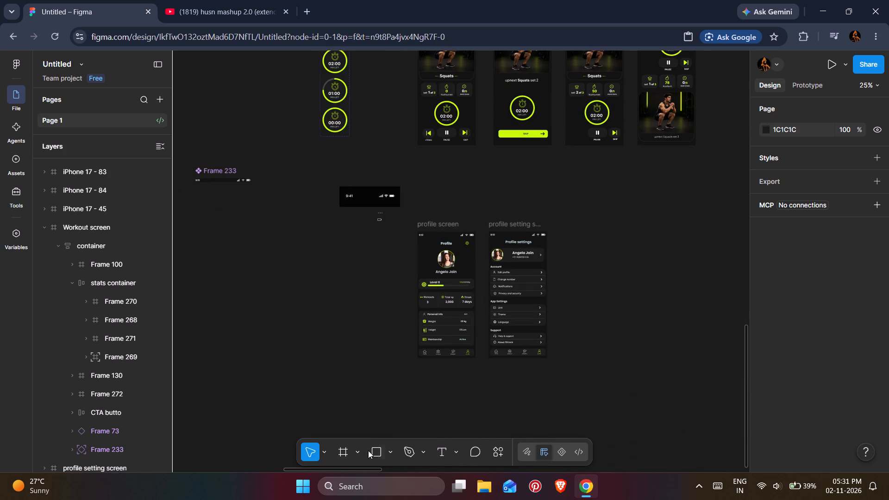
pyautogui.moveTo(346, 471); pyautogui.dragTo(363, 472)
pyautogui.hotkey('ctrl', '+')
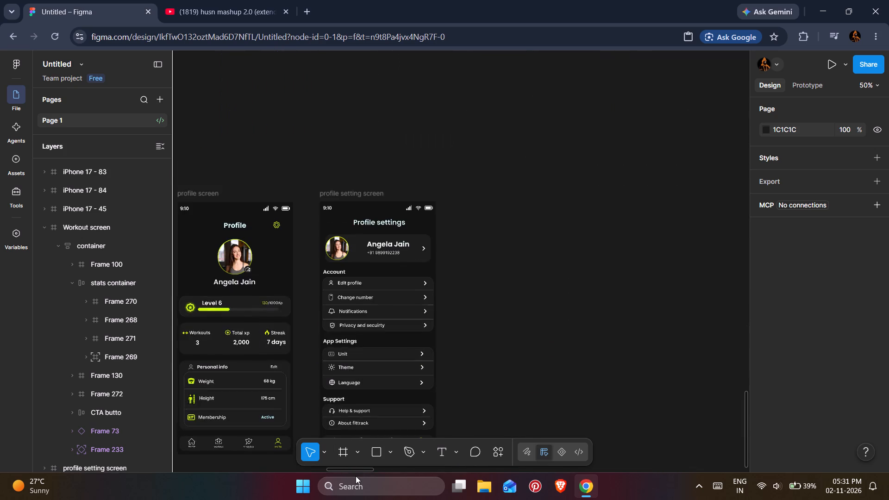
pyautogui.scroll(-3, 401, 353)
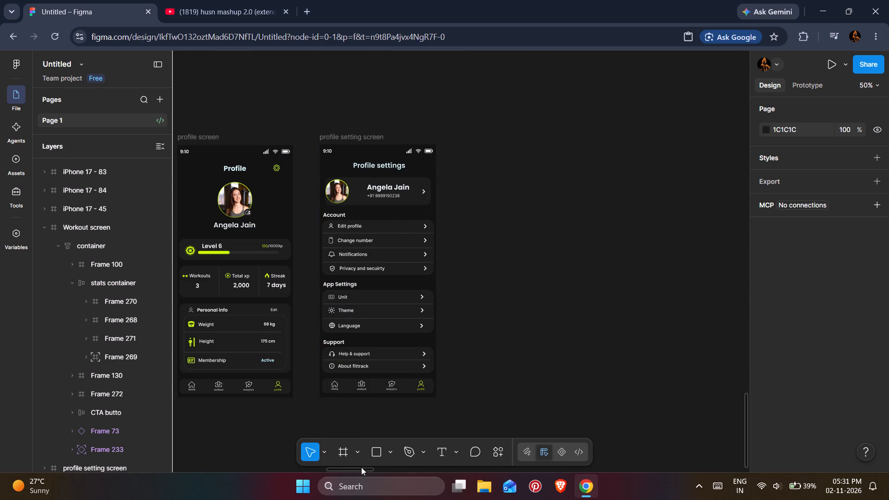
pyautogui.moveTo(361, 470); pyautogui.dragTo(345, 468)
pyautogui.hotkey('ctrl', '-')
pyautogui.scroll(-4, 382, 286)
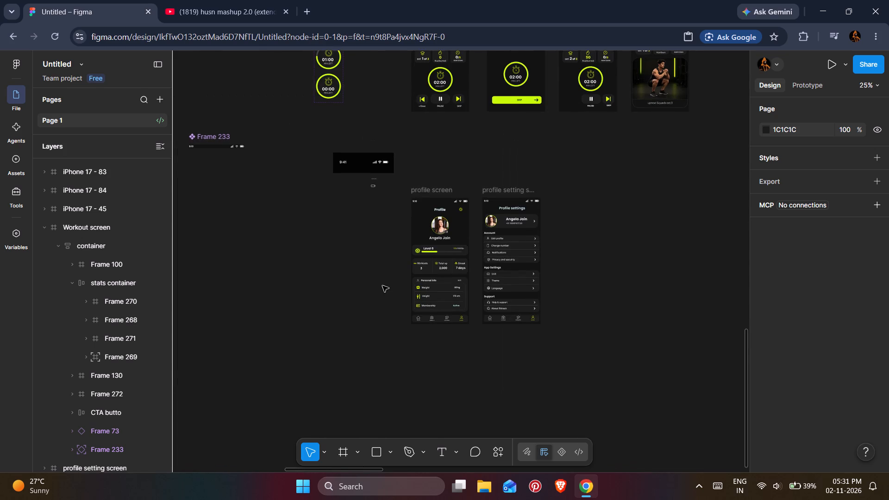
pyautogui.scroll(-6, 382, 286)
pyautogui.scroll(11, 382, 286)
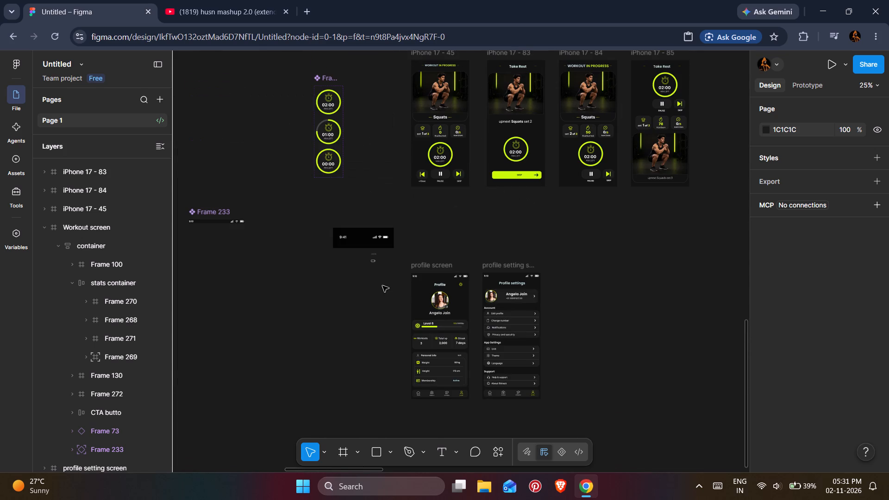
pyautogui.scroll(5, 382, 287)
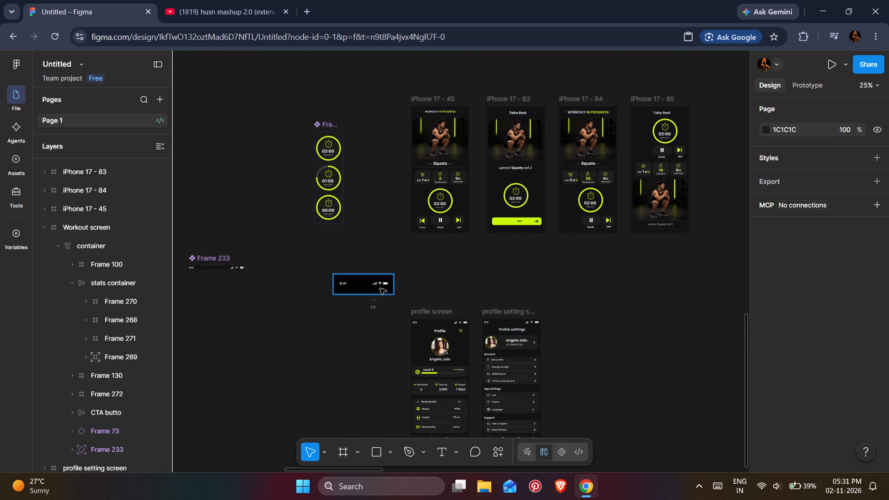
pyautogui.scroll(6, 380, 289)
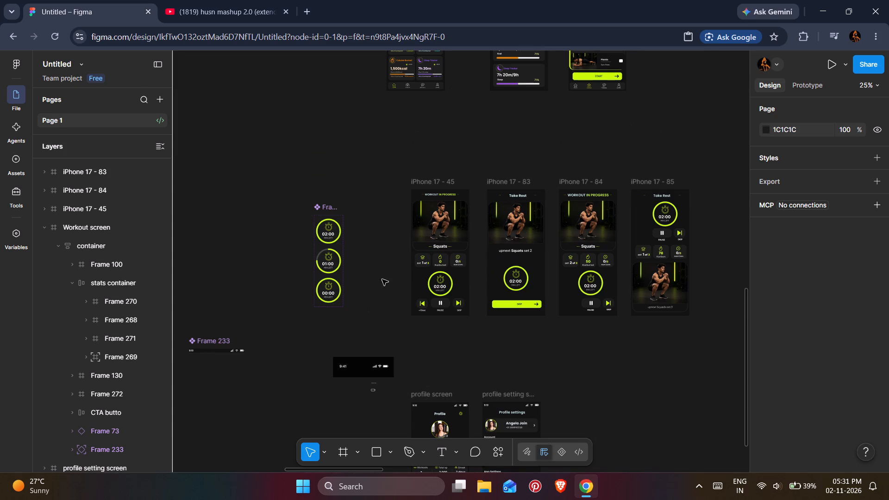
pyautogui.scroll(-2, 441, 220)
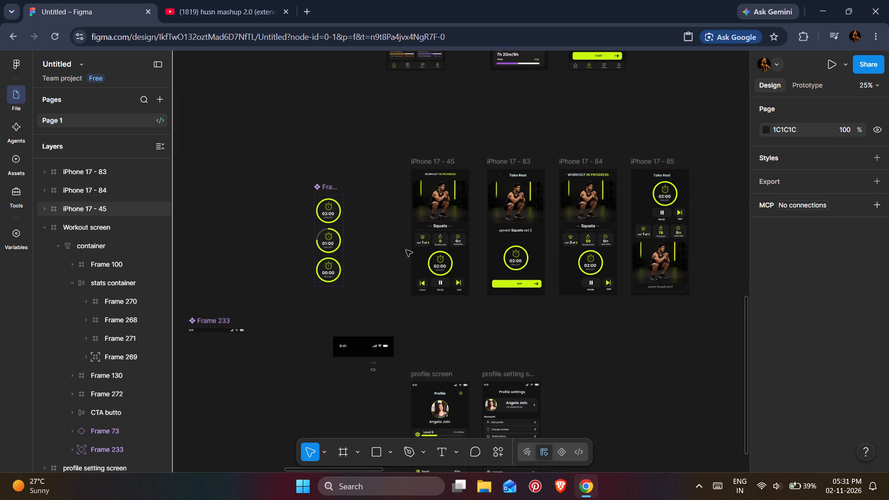
pyautogui.scroll(1, 393, 251)
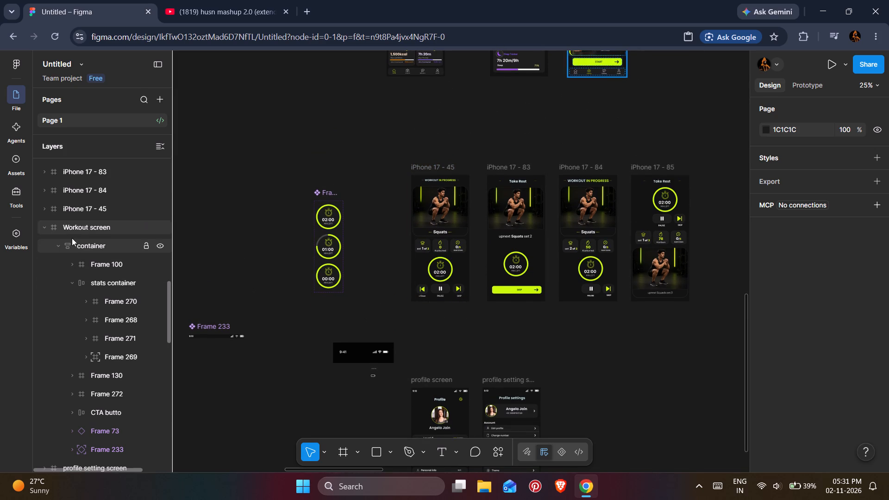
# Collapse the Workout screen frame and its container in the layer tree.
pyautogui.click(72, 238)
pyautogui.click(58, 244)
pyautogui.click(73, 224)
pyautogui.click(47, 227)
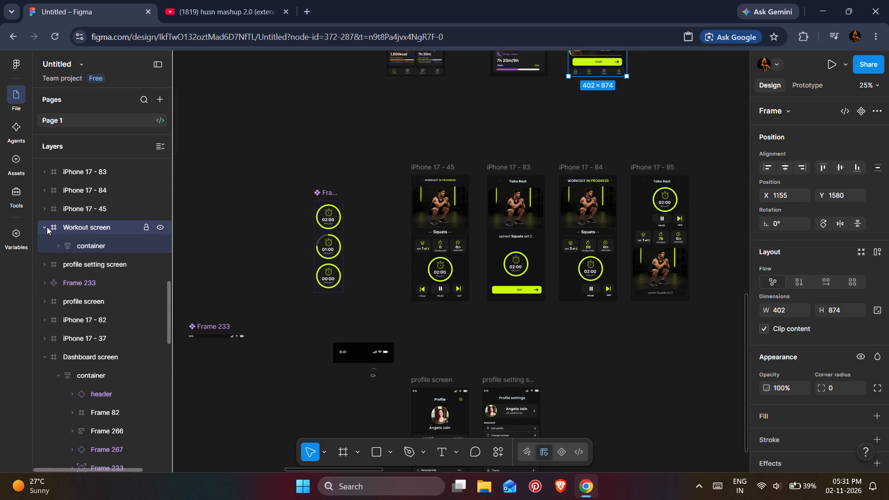
# Look over the Dashboard, My Goal and Workout row and the splash and onboarding row above it.
pyautogui.scroll(7, 86, 304)
pyautogui.scroll(-3, 86, 304)
pyautogui.scroll(3, 86, 304)
pyautogui.click(442, 262)
pyautogui.scroll(12, 443, 277)
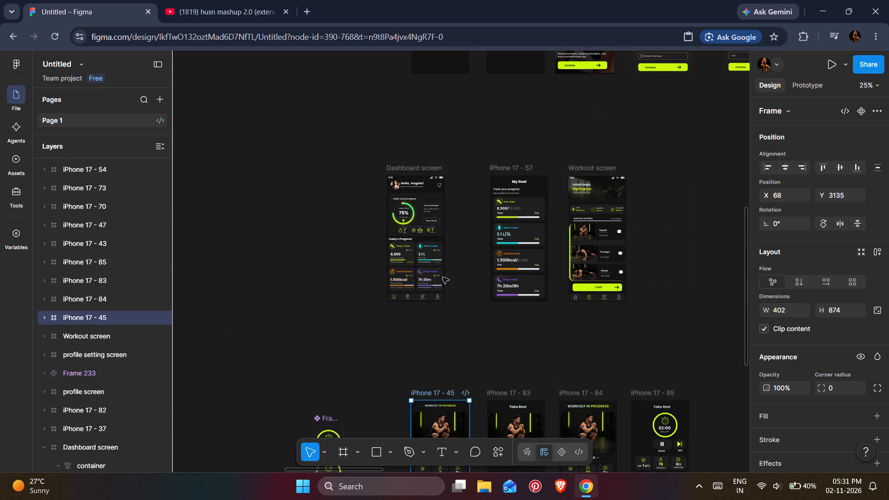
pyautogui.scroll(8, 547, 250)
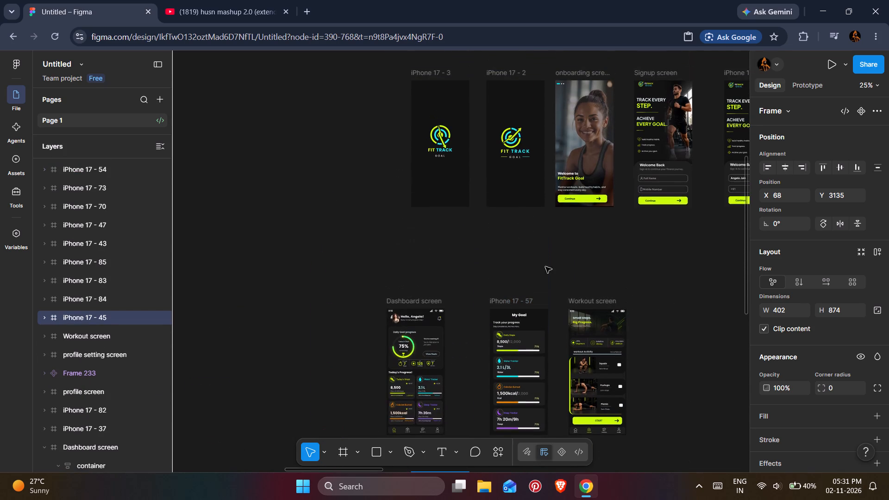
pyautogui.scroll(-2, 535, 320)
pyautogui.scroll(5, 518, 347)
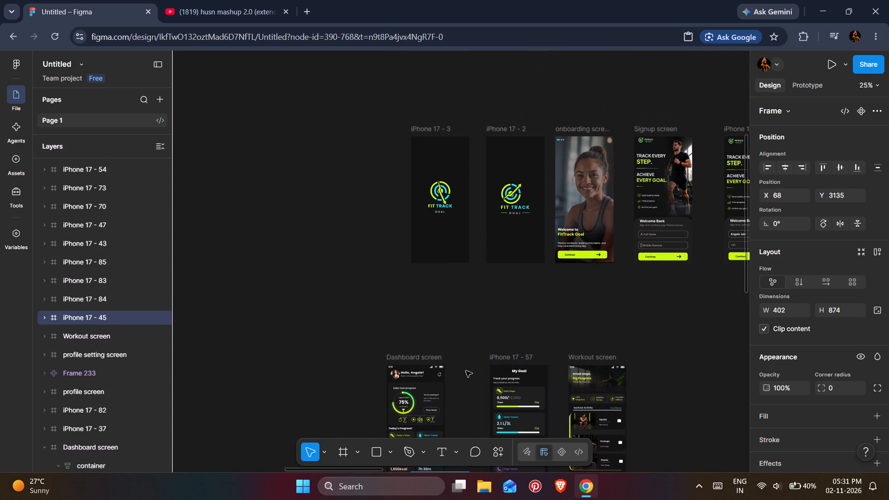
# Examine the onboarding screen up close beside the FitTrack splash and Signup screens.
pyautogui.moveTo(356, 468); pyautogui.dragTo(391, 470)
pyautogui.click(366, 219)
pyautogui.hotkey('ctrl', '+')
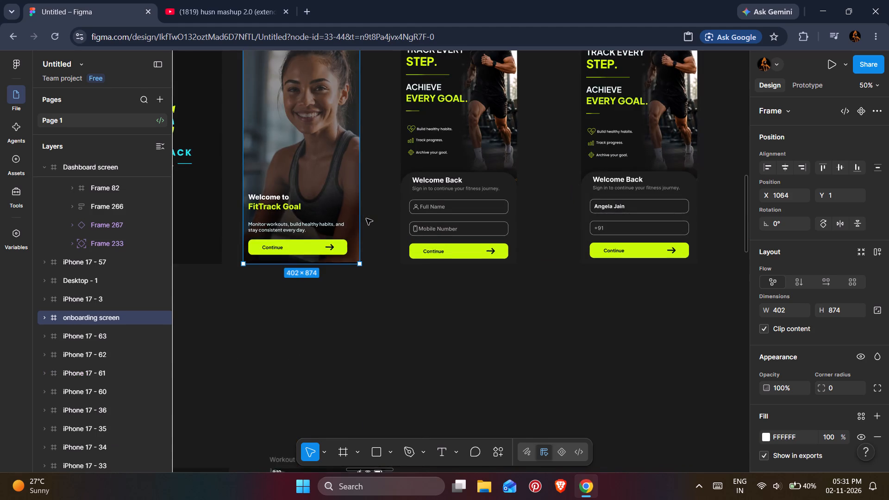
pyautogui.scroll(8, 366, 219)
pyautogui.scroll(-4, 366, 219)
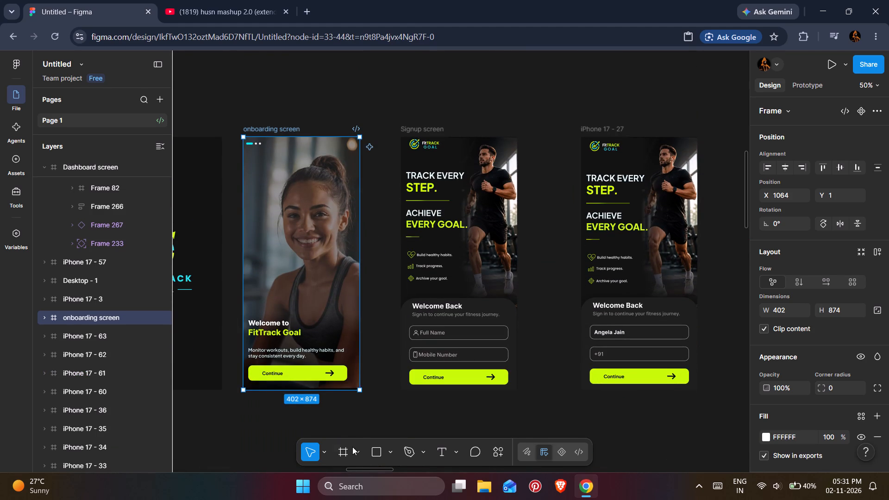
pyautogui.click(383, 466)
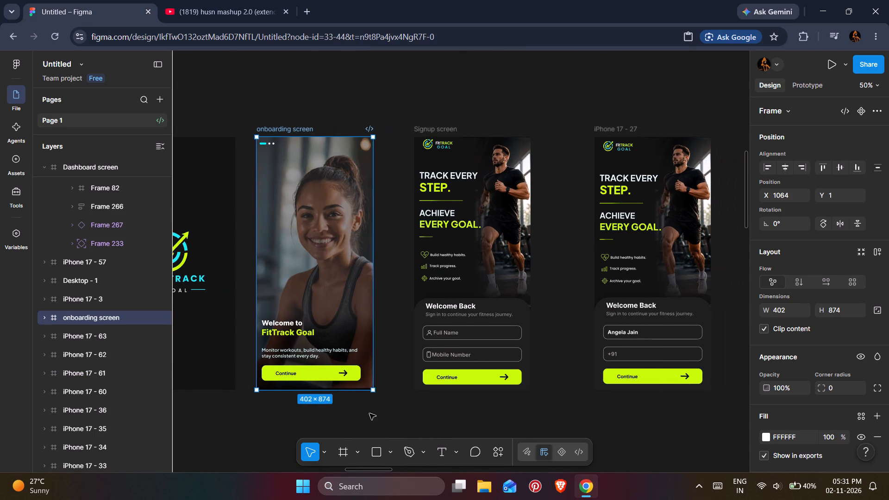
pyautogui.scroll(-2, 369, 410)
pyautogui.scroll(2, 369, 410)
pyautogui.click(382, 472)
pyautogui.moveTo(385, 468); pyautogui.dragTo(376, 467)
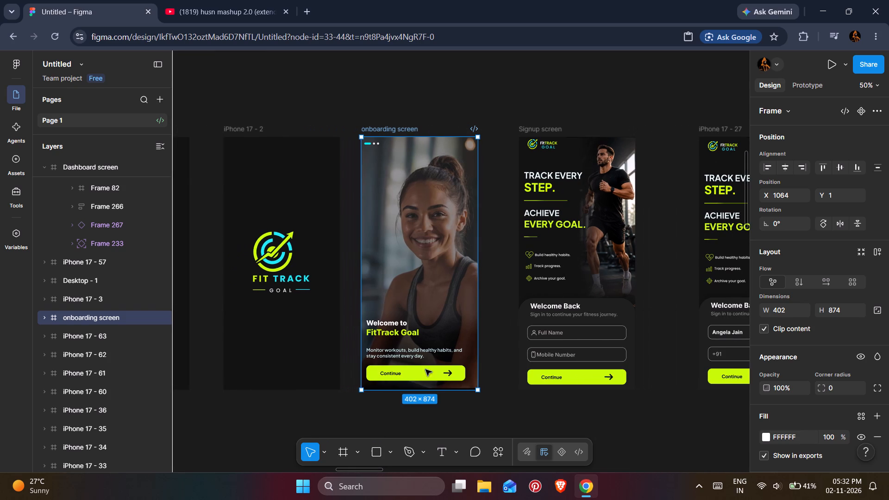
# Collapse the Dashboard screen's layers and rename the frame as home screen.
pyautogui.scroll(-2, 166, 400)
pyautogui.scroll(-11, 122, 393)
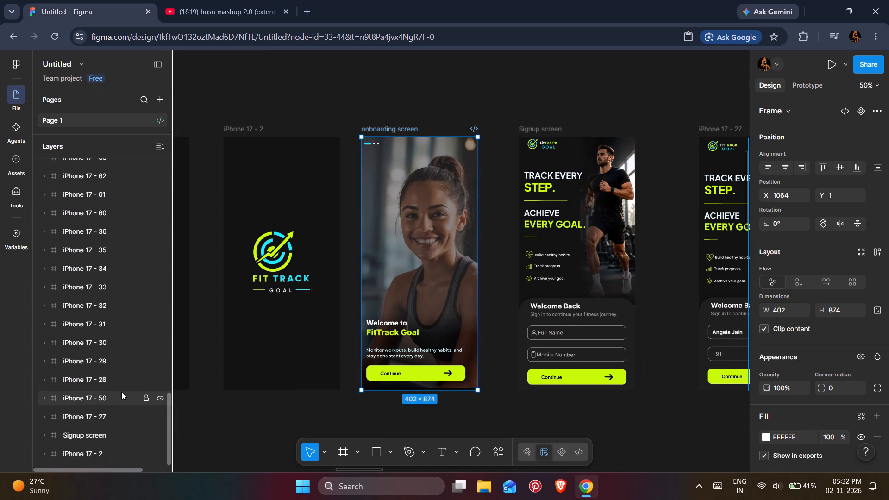
pyautogui.scroll(6, 121, 392)
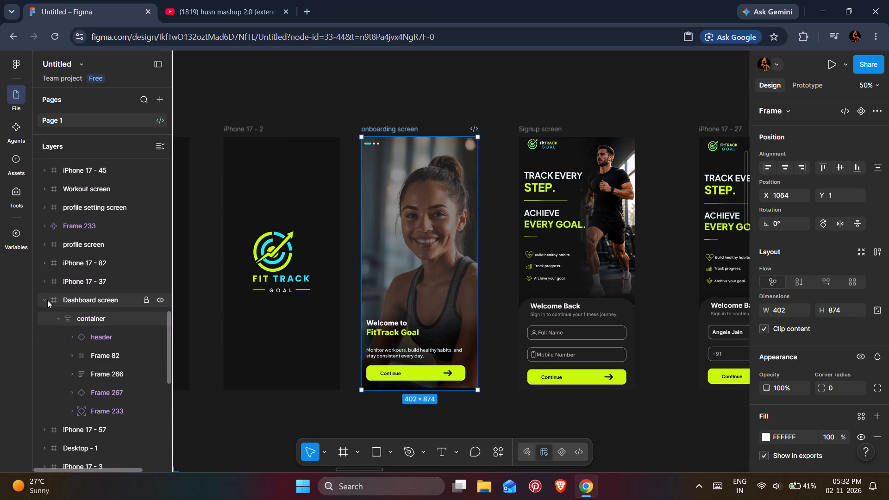
pyautogui.click(47, 300)
pyautogui.doubleClick(89, 301)
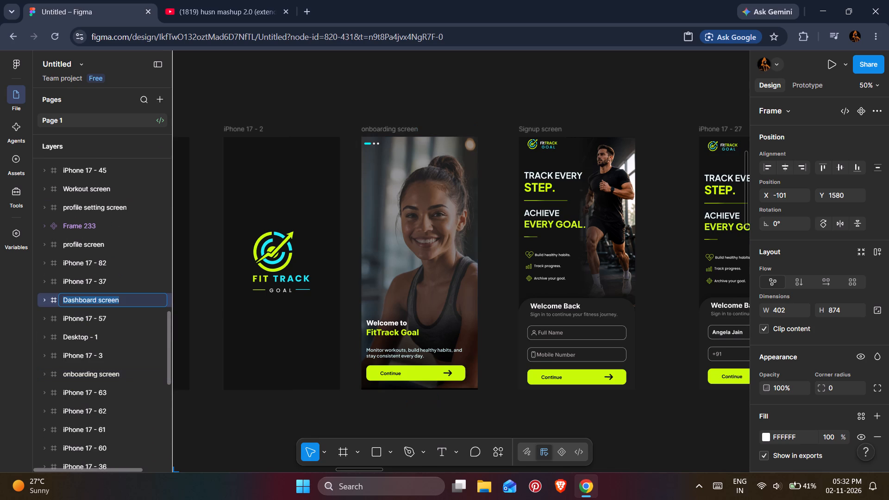
pyautogui.write('home page')
pyautogui.press('BackSpace')
pyautogui.press('BackSpace')
pyautogui.press('BackSpace')
pyautogui.press('BackSpace')
pyautogui.write('screen')
pyautogui.press('Return')
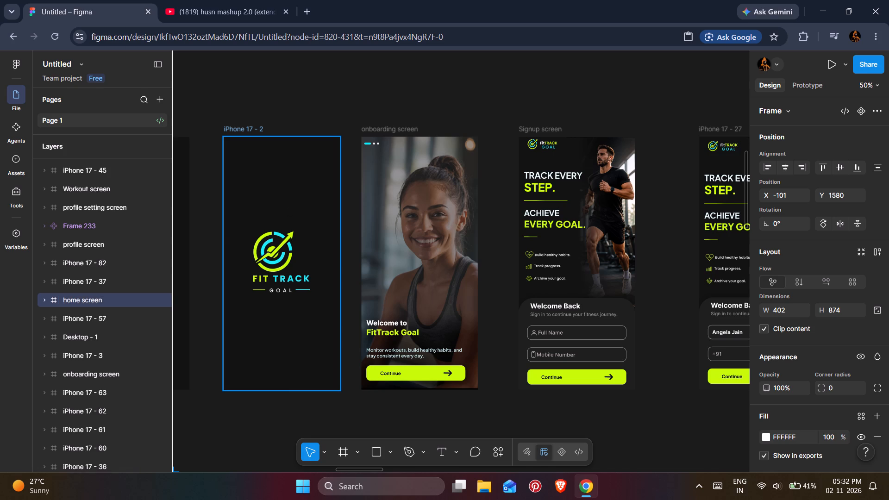
# Inspect the onboarding screen's container layers, including the dots, Frame 8, CTA button and Frame 53 background image.
pyautogui.click(124, 372)
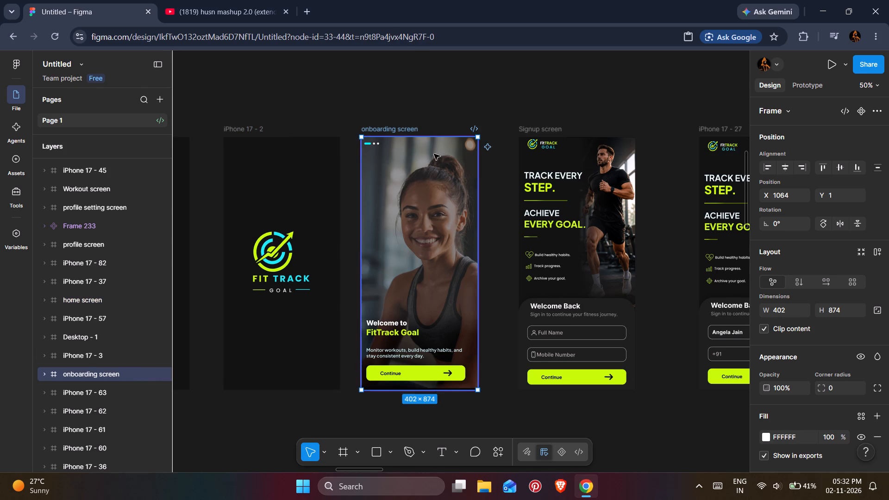
pyautogui.scroll(3, 411, 166)
pyautogui.doubleClick(432, 212)
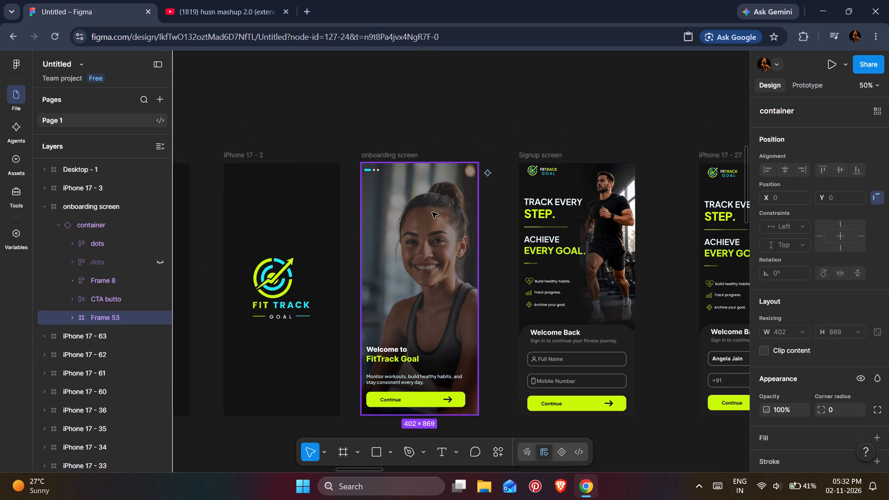
pyautogui.hotkey('ctrl', '-')
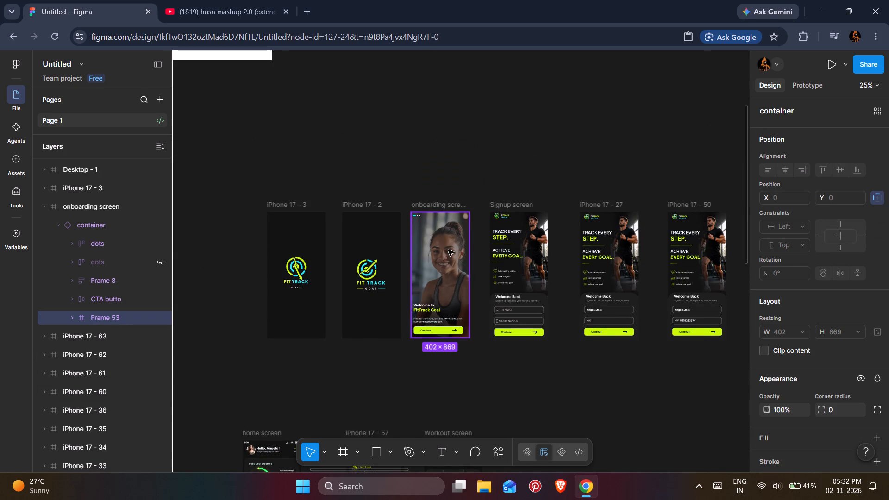
pyautogui.hotkey('ctrl', '+')
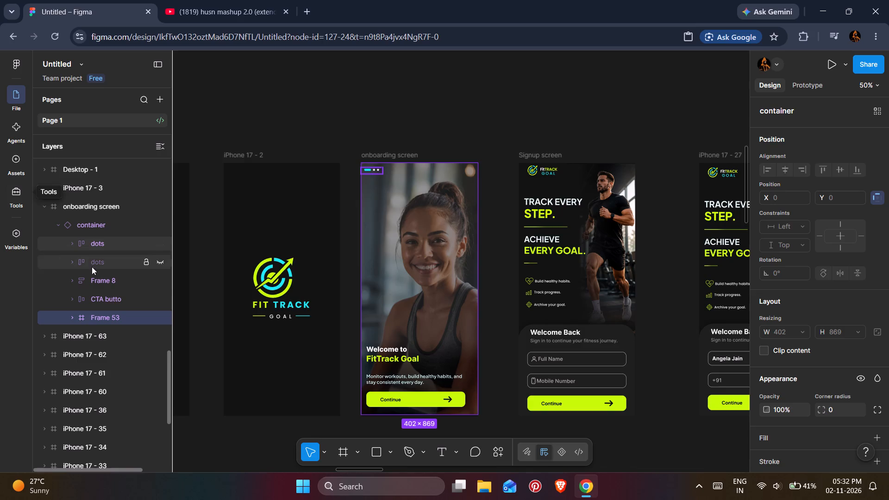
pyautogui.click(97, 293)
pyautogui.click(98, 312)
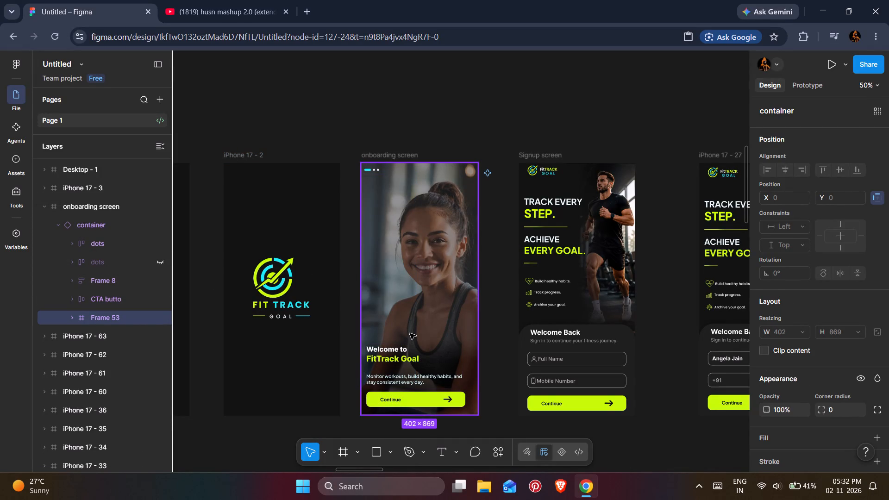
pyautogui.hotkey('ctrl', '-')
pyautogui.hotkey('ctrl', '-')
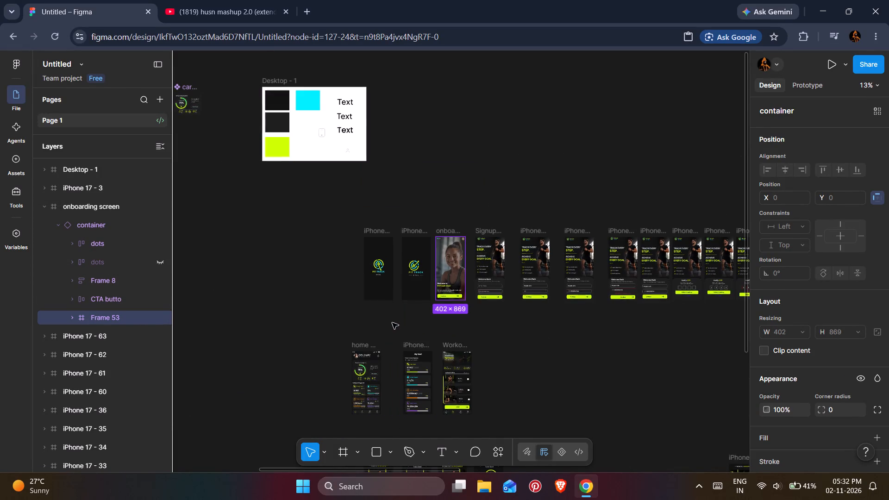
# Look over the app screen rows and the card static container, Frame 75 and onboarding container components.
pyautogui.scroll(-16, 392, 323)
pyautogui.hotkey('ctrl', '-')
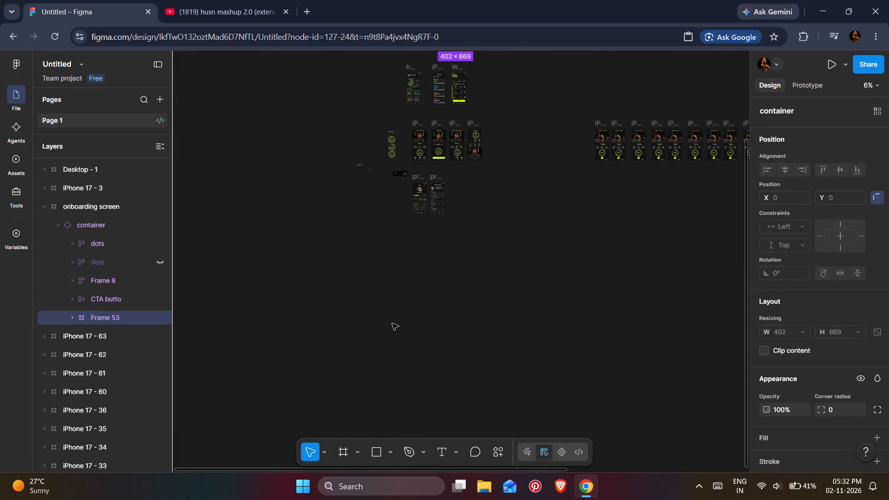
pyautogui.hotkey('ctrl', '+')
pyautogui.scroll(18, 392, 324)
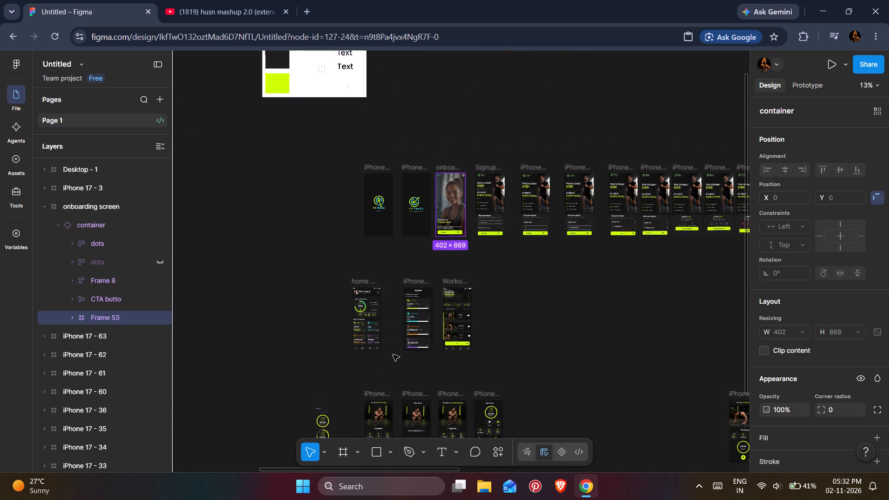
pyautogui.moveTo(392, 469); pyautogui.dragTo(304, 470)
pyautogui.scroll(6, 376, 281)
pyautogui.hotkey('ctrl', '+')
pyautogui.hotkey('ctrl', '+')
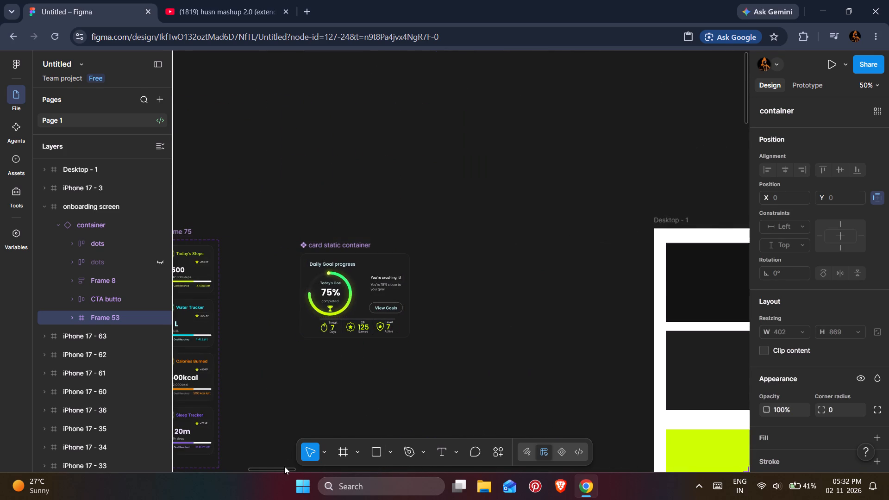
pyautogui.moveTo(284, 466); pyautogui.dragTo(257, 468)
pyautogui.scroll(-2, 261, 400)
pyautogui.hotkey('ctrl', '+')
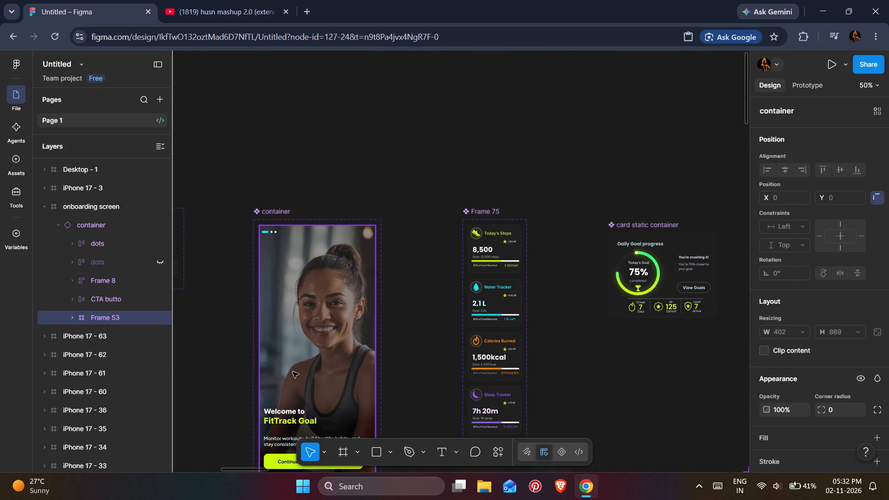
pyautogui.moveTo(252, 465); pyautogui.dragTo(243, 469)
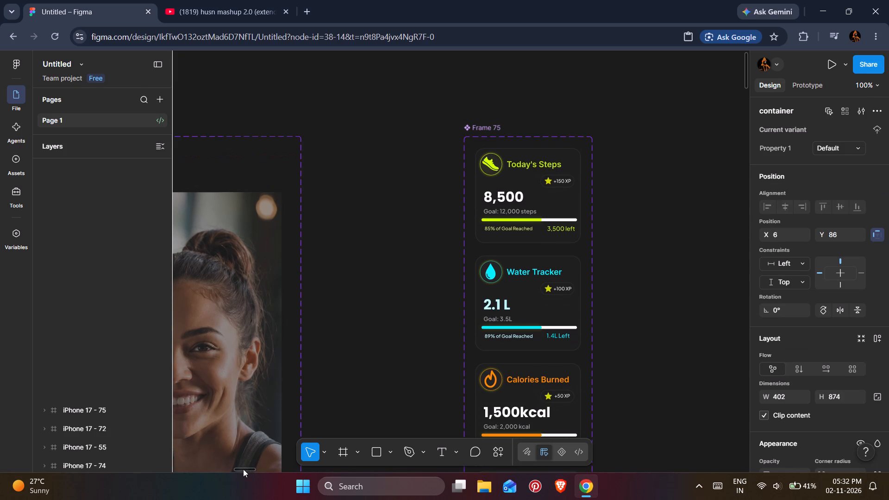
pyautogui.hotkey('ctrl', 'z')
pyautogui.moveTo(245, 469); pyautogui.dragTo(238, 469)
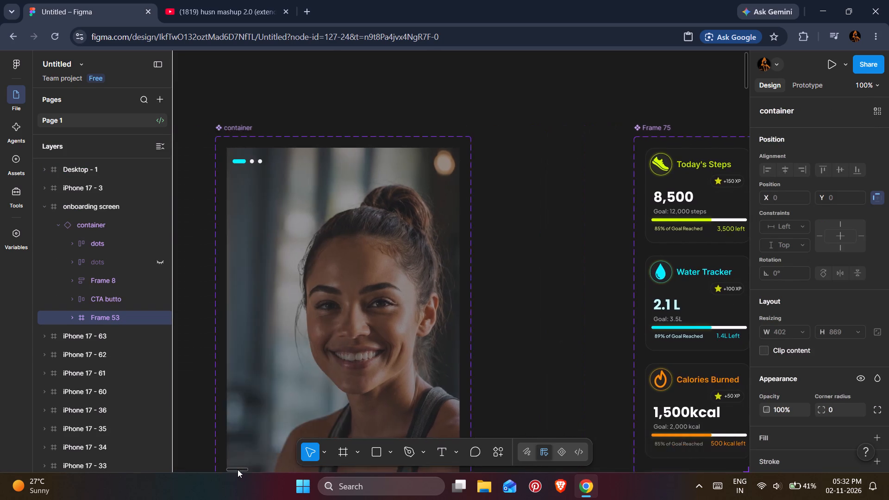
pyautogui.moveTo(238, 469); pyautogui.dragTo(234, 471)
pyautogui.scroll(-3, 264, 382)
pyautogui.scroll(3, 264, 382)
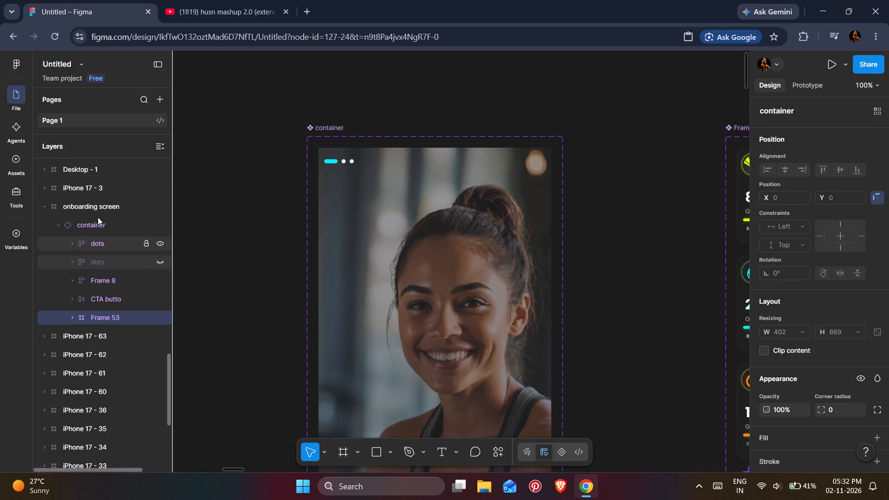
# Insert an instance of the Frame 233 status bar from this file's assets over the onboarding container component.
pyautogui.click(1, 152)
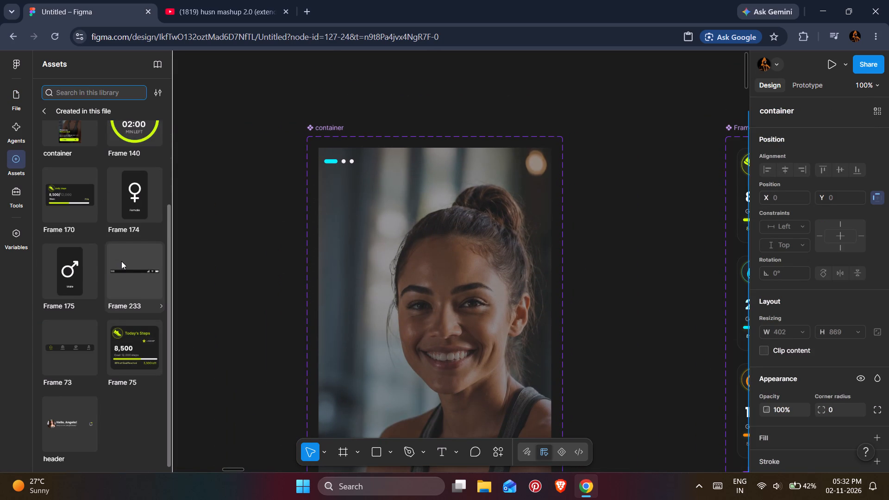
pyautogui.click(121, 261)
pyautogui.click(223, 277)
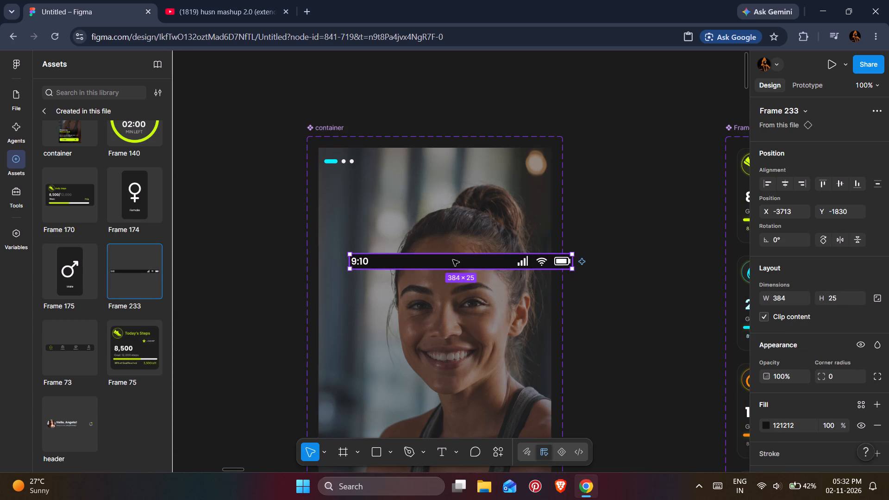
pyautogui.click(7, 87)
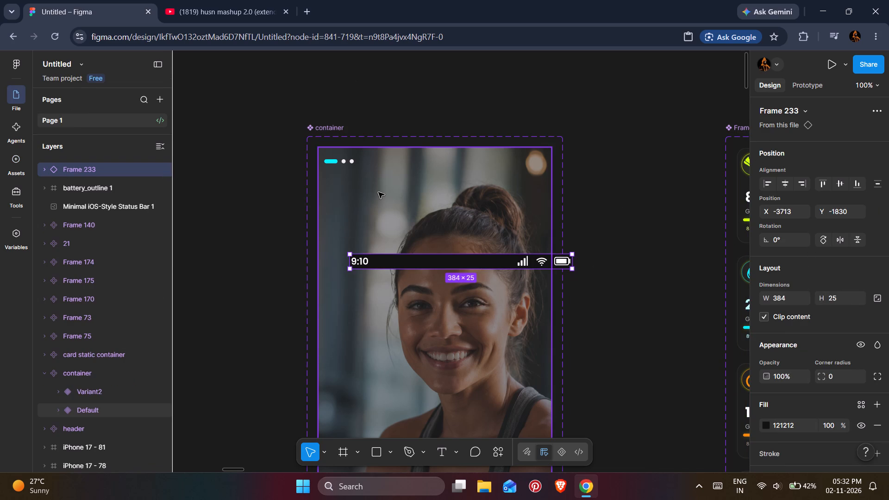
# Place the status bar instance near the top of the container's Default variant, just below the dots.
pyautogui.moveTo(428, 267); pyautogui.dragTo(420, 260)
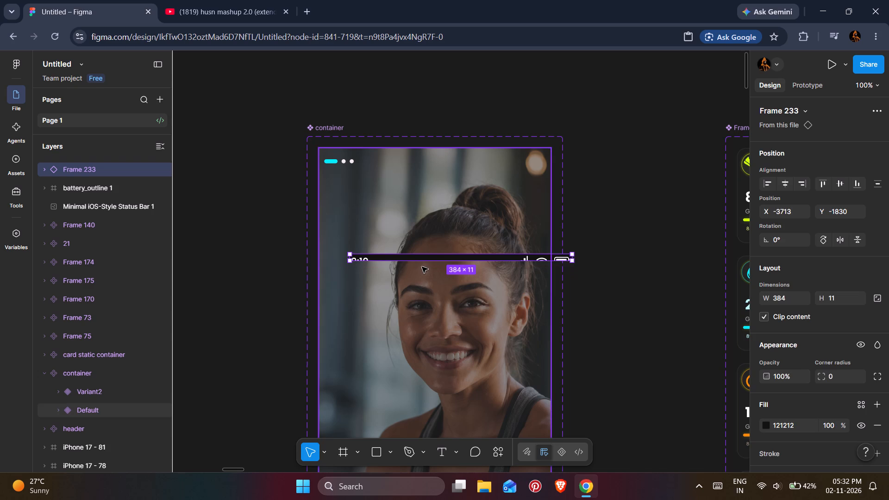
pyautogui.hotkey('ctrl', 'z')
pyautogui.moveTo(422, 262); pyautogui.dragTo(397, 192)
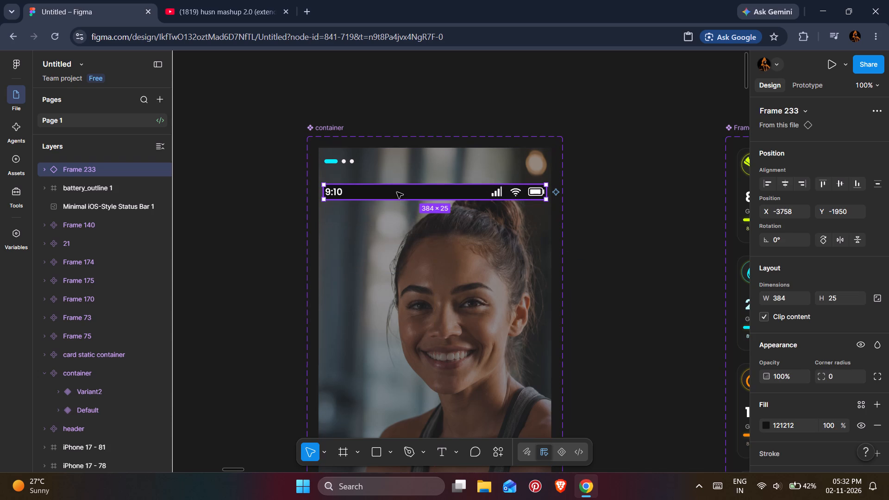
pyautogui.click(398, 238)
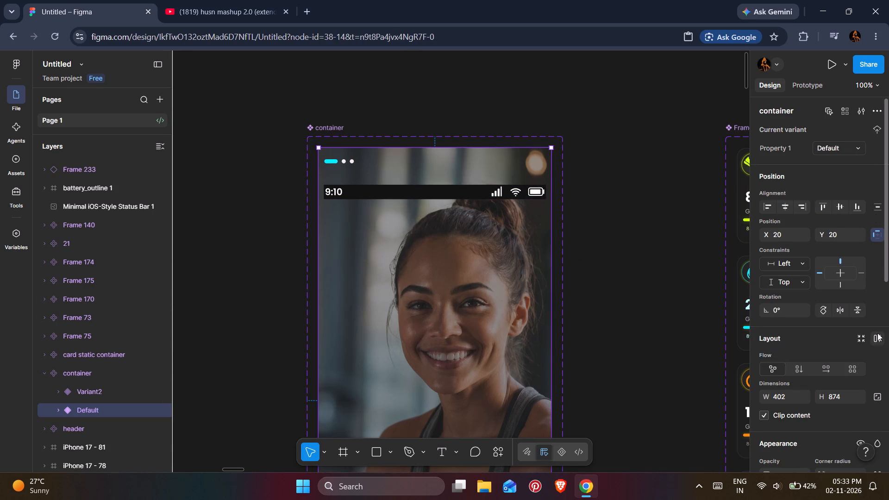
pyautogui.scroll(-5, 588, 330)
# Move the status bar instance out of the container to the empty canvas above the Frame 73 component set.
pyautogui.click(447, 114)
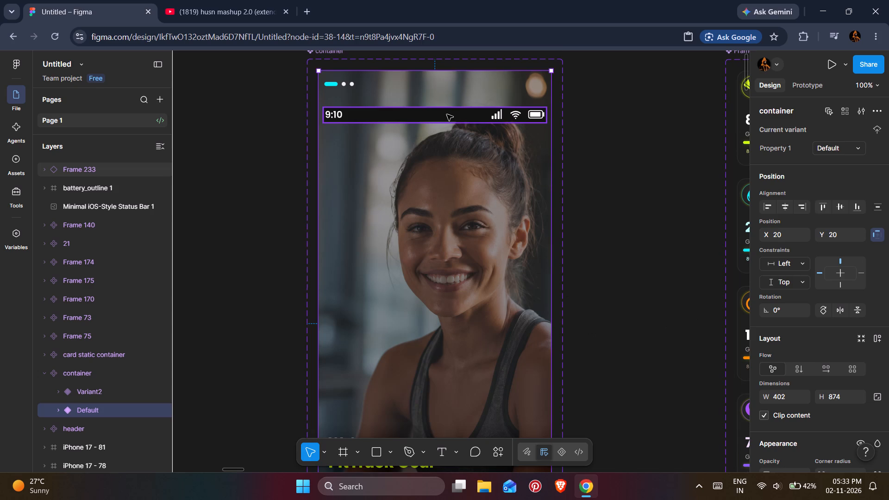
pyautogui.moveTo(446, 115); pyautogui.dragTo(181, 144)
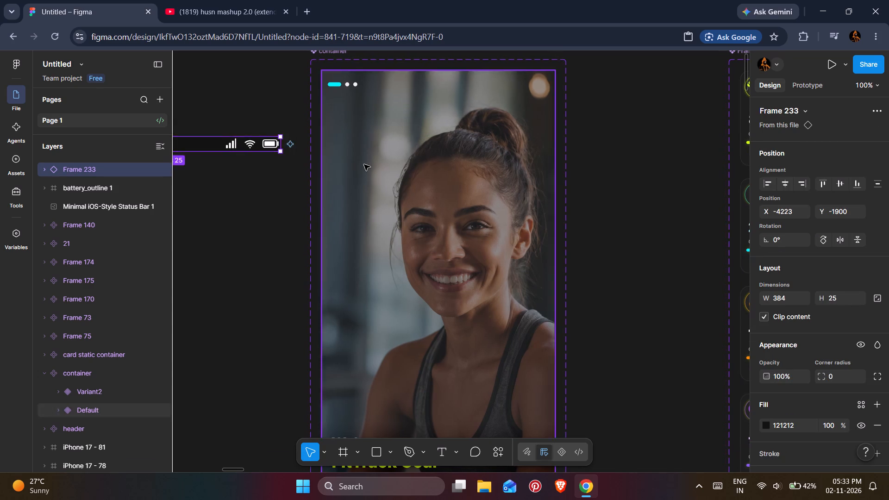
pyautogui.scroll(-3, 364, 164)
pyautogui.hotkey('ctrl', '-')
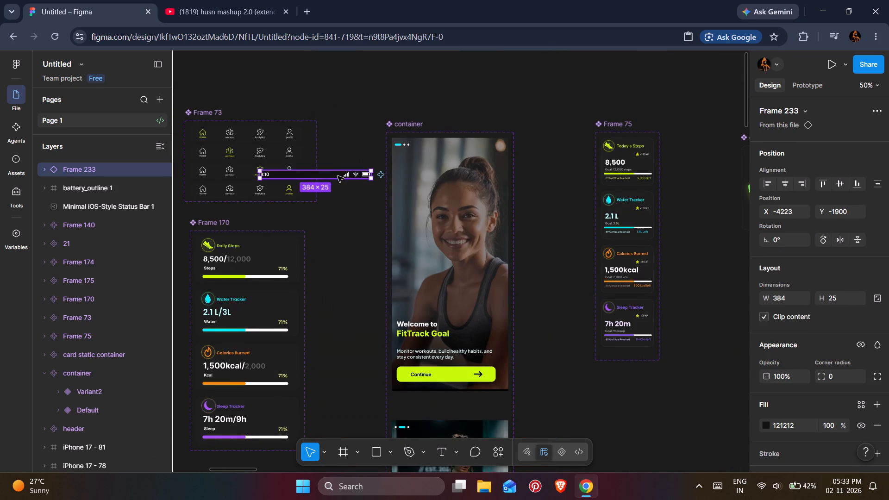
pyautogui.moveTo(338, 175); pyautogui.dragTo(350, 97)
pyautogui.click(370, 192)
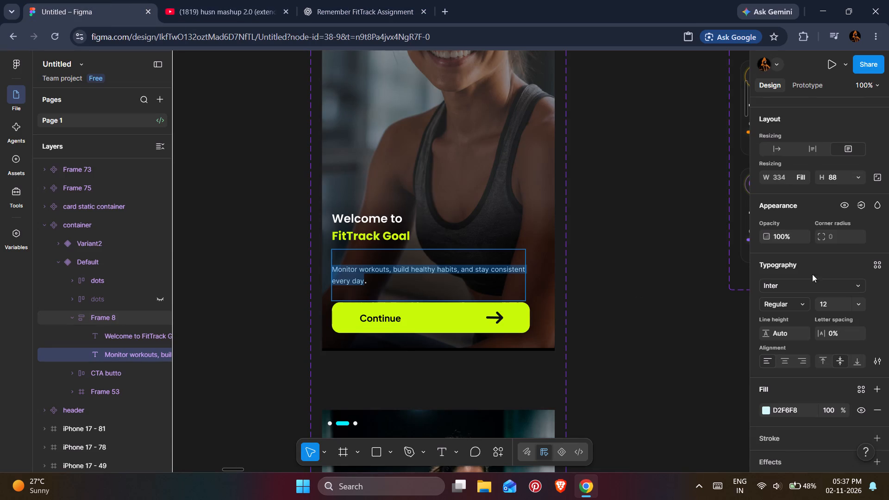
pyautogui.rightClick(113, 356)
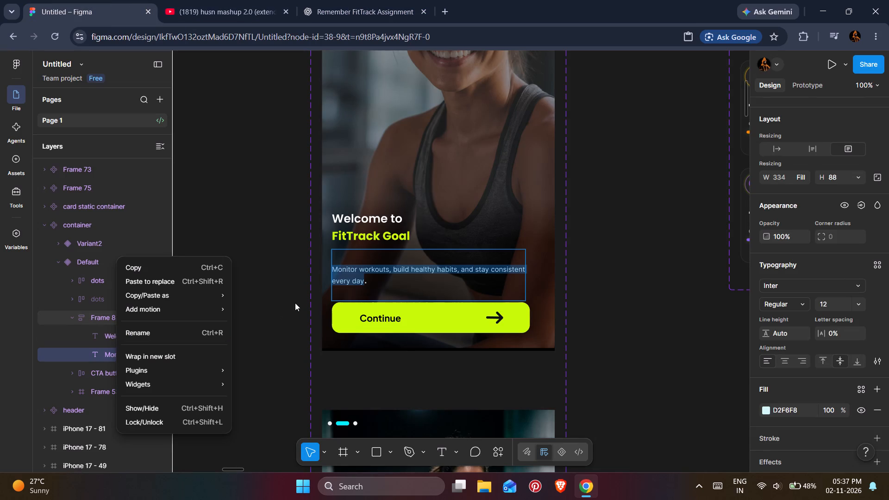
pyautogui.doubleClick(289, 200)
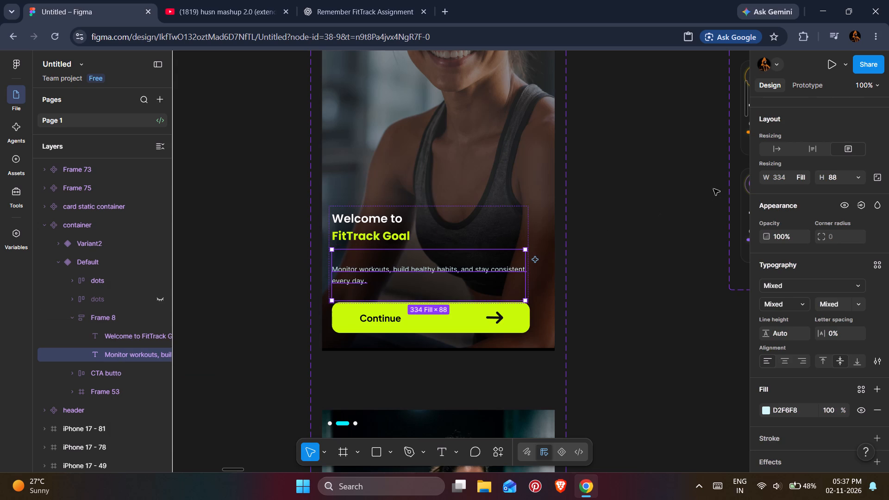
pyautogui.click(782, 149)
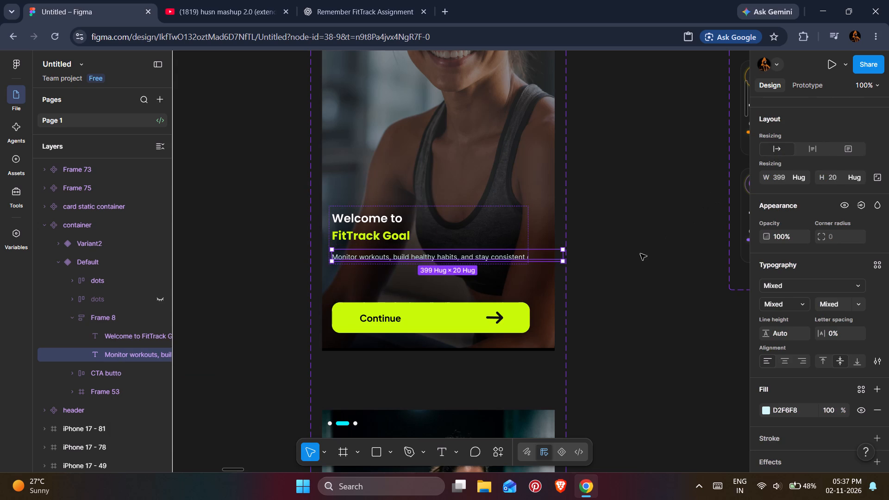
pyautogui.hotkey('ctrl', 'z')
# Shrink the "Monitor workouts…" text box to a height of about 45, closing the empty space around its two lines.
pyautogui.moveTo(437, 301); pyautogui.dragTo(437, 296)
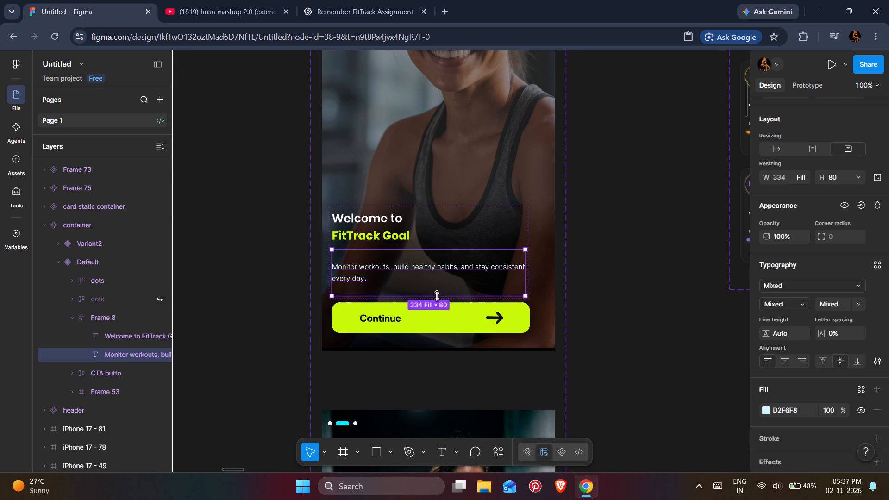
pyautogui.moveTo(437, 296); pyautogui.dragTo(436, 275)
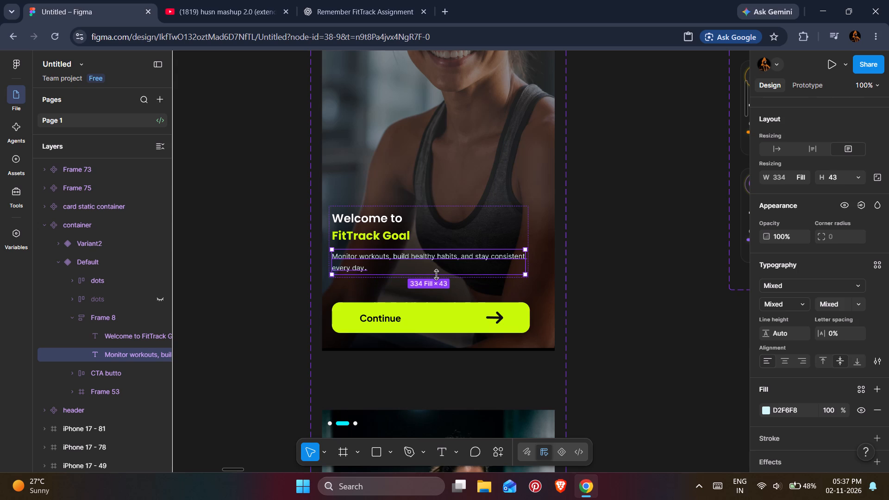
pyautogui.moveTo(436, 275); pyautogui.dragTo(436, 271)
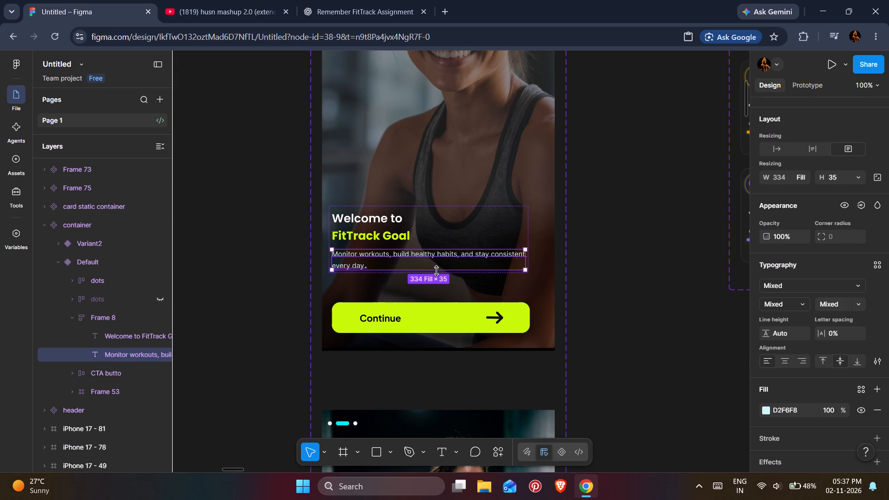
pyautogui.moveTo(436, 271); pyautogui.dragTo(436, 275)
# Nudge the heading and description block vertically to fine-tune its spacing above the Continue button.
pyautogui.click(443, 217)
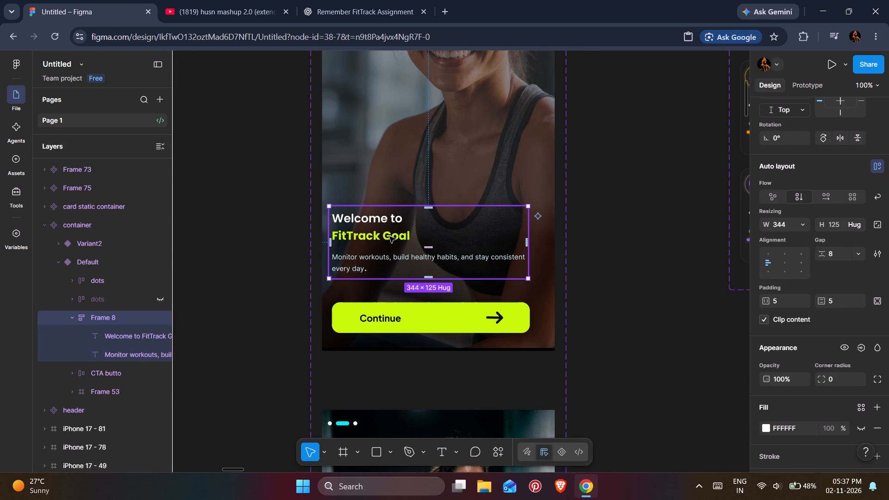
pyautogui.moveTo(389, 237); pyautogui.dragTo(389, 243)
pyautogui.hotkey('ctrl', 'z')
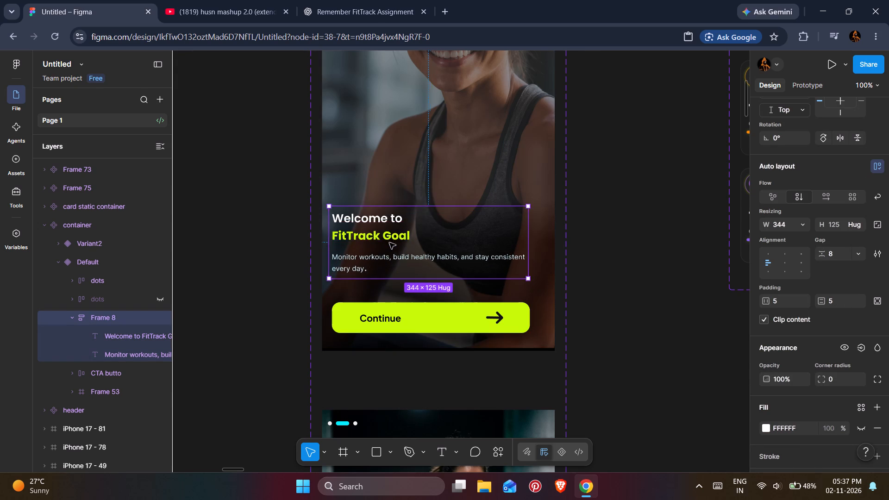
pyautogui.hotkey('ctrl', '-')
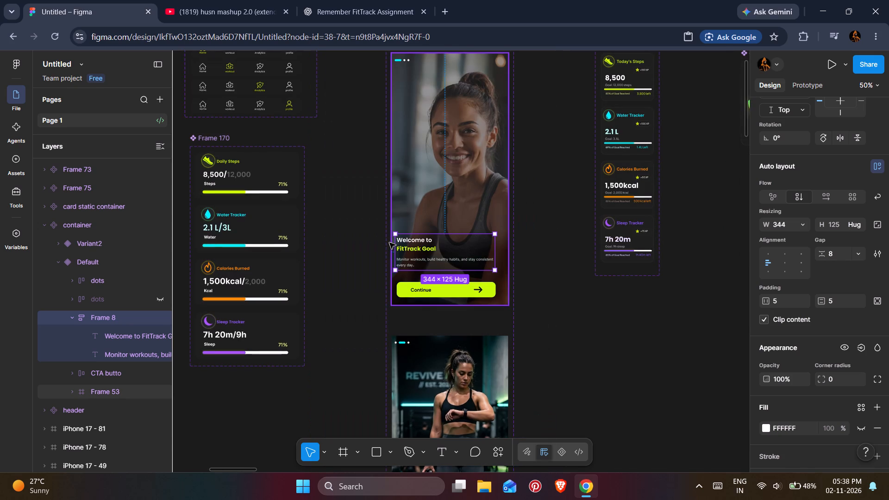
pyautogui.press('Down')
pyautogui.press('Down')
pyautogui.press('Down')
pyautogui.press('Down')
pyautogui.press('Down')
pyautogui.press('Down')
pyautogui.press('Down')
pyautogui.press('Down')
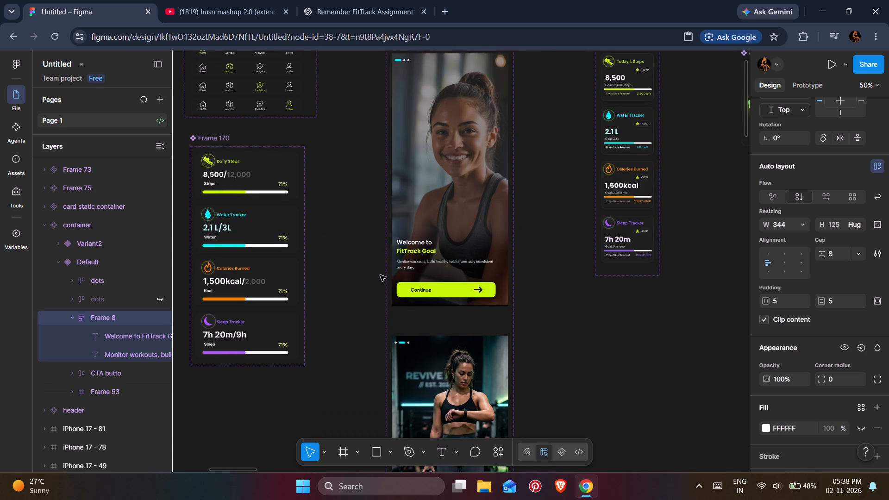
pyautogui.press('Down')
pyautogui.press('Down')
pyautogui.press('Up')
pyautogui.press('Up')
pyautogui.press('Up')
pyautogui.press('Up')
pyautogui.press('Up')
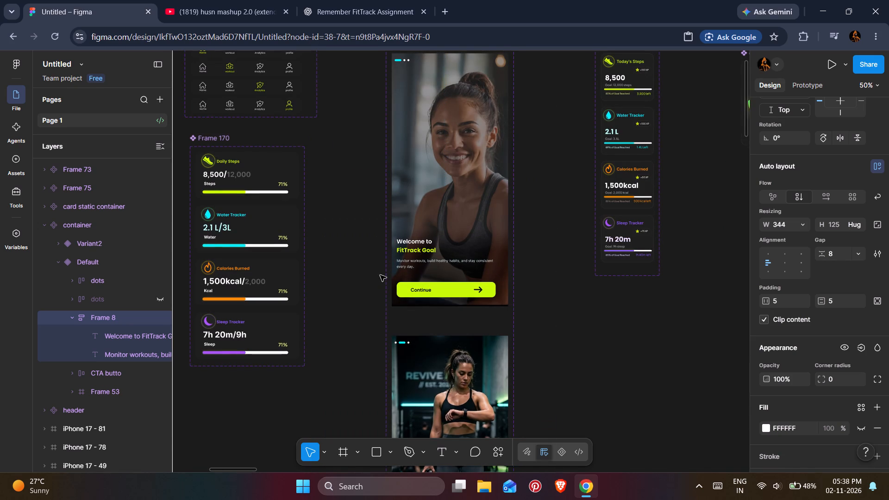
pyautogui.press('Up')
pyautogui.press('Up')
pyautogui.press('Up')
pyautogui.press('Up')
pyautogui.press('Up')
pyautogui.press('Up')
pyautogui.press('Up')
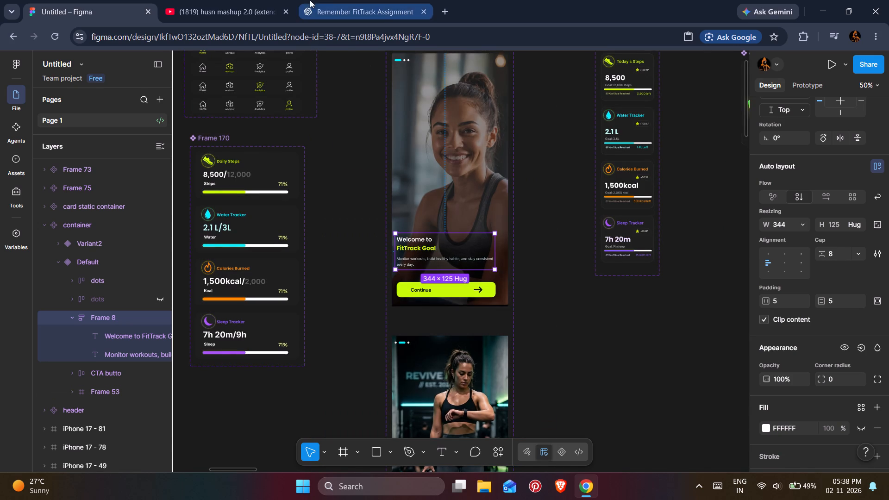
# Glance at ChatGPT's recommendations and insert a line break after "habits," in the Figma onboarding description.
pyautogui.click(332, 0)
pyautogui.click(89, 0)
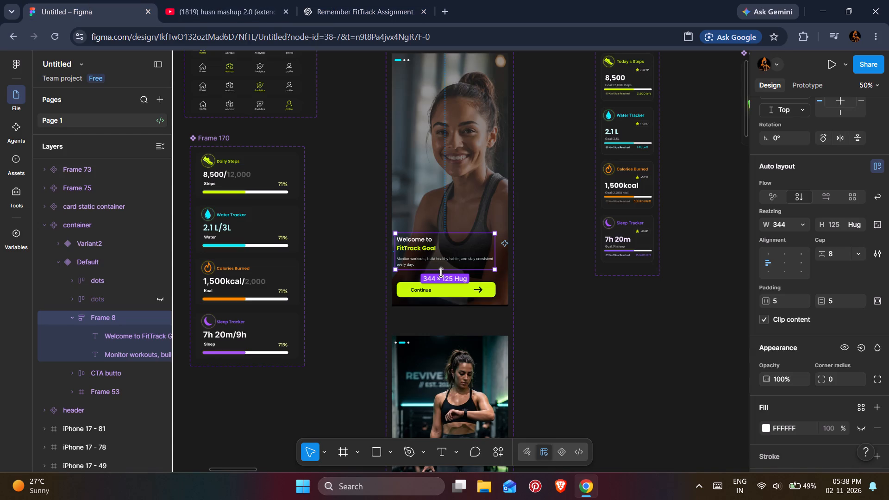
pyautogui.hotkey('ctrl', '+')
pyautogui.scroll(1, 441, 272)
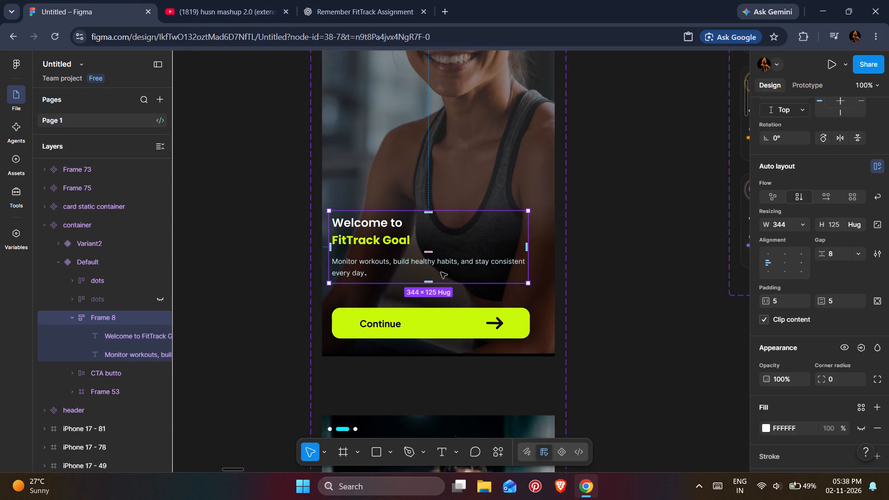
pyautogui.tripleClick(411, 264)
pyautogui.click(409, 263)
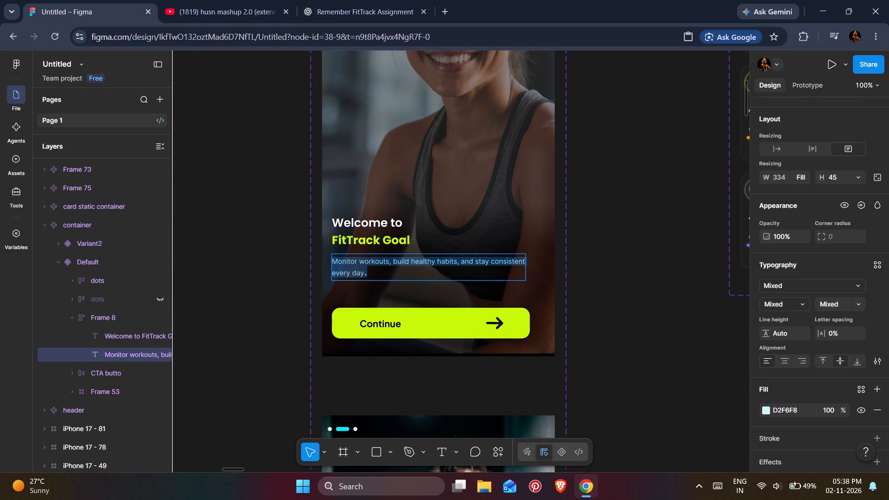
pyautogui.click(462, 263)
pyautogui.press('Return')
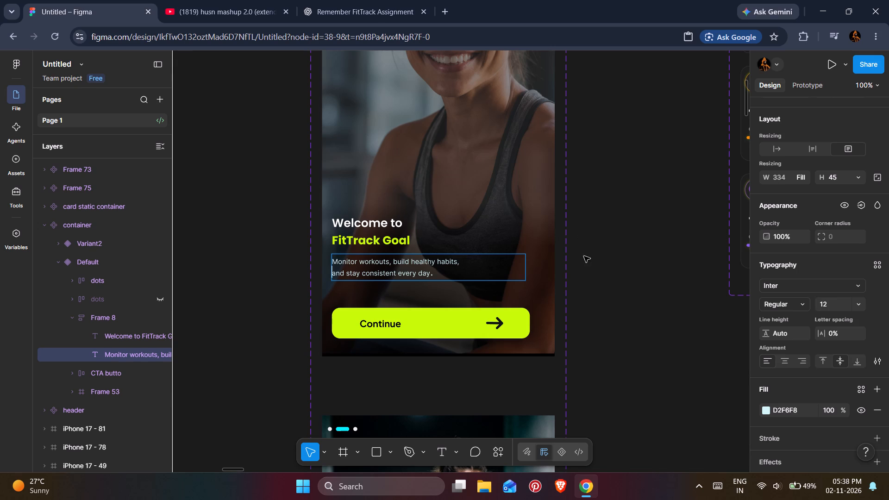
pyautogui.click(612, 259)
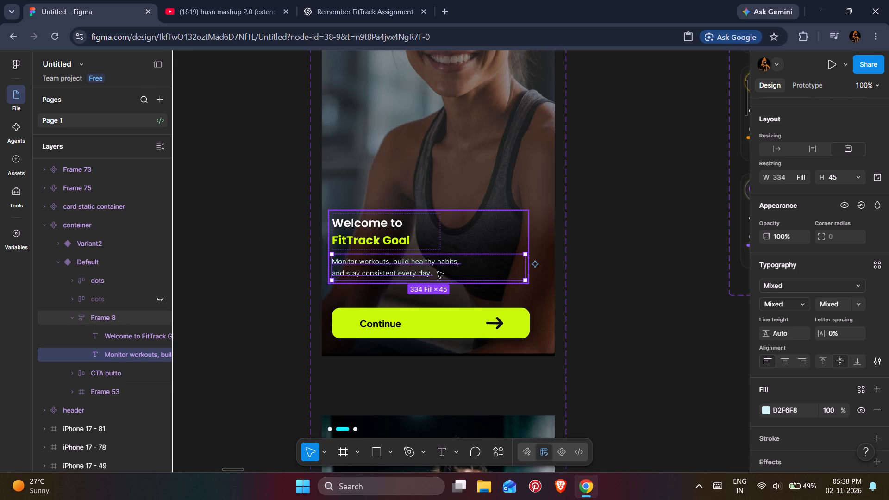
# Compare the layout and typography settings of the "Welcome to FitTrack Goal" and "Monitor workouts…" text layers in Frame 8.
pyautogui.click(417, 241)
pyautogui.click(412, 259)
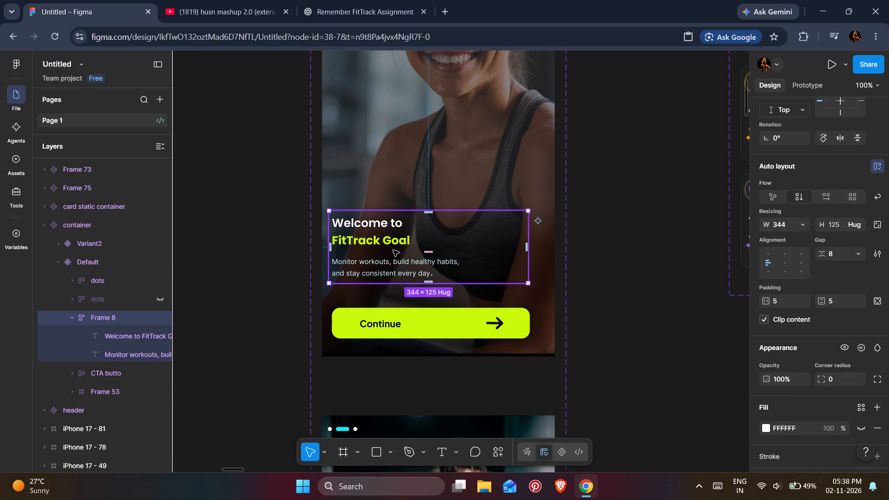
pyautogui.doubleClick(376, 230)
pyautogui.click(107, 356)
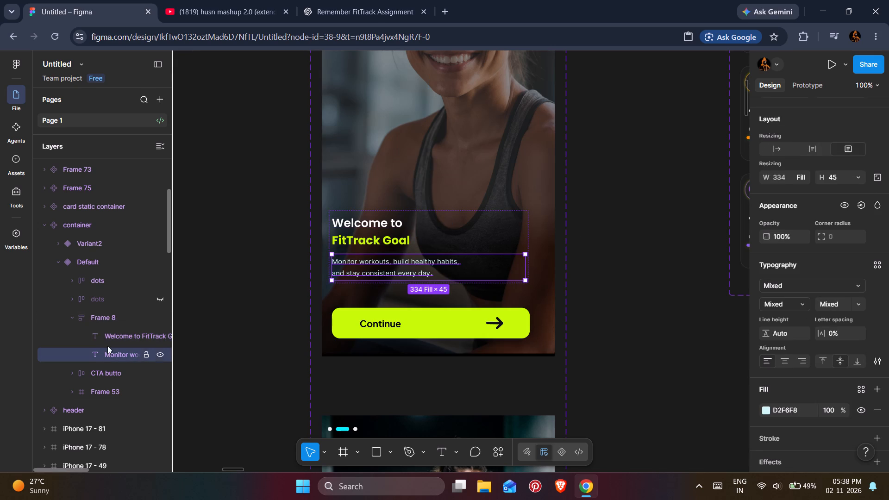
pyautogui.click(108, 337)
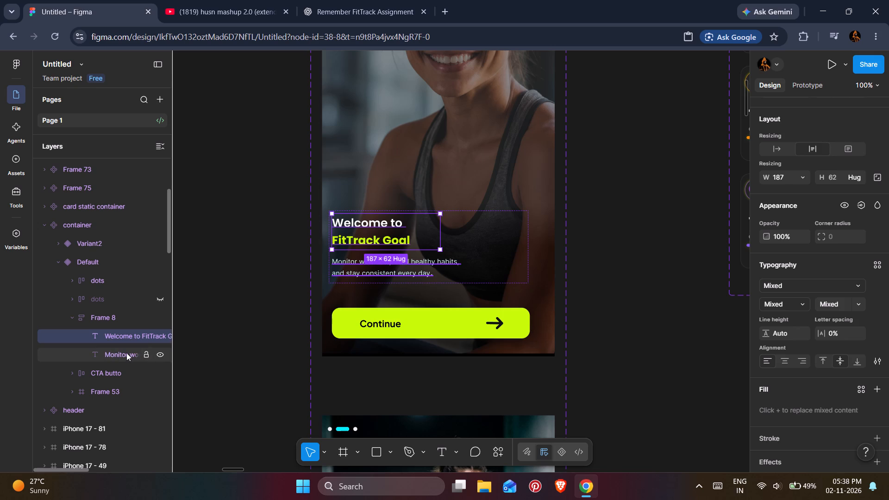
pyautogui.click(126, 353)
pyautogui.click(126, 336)
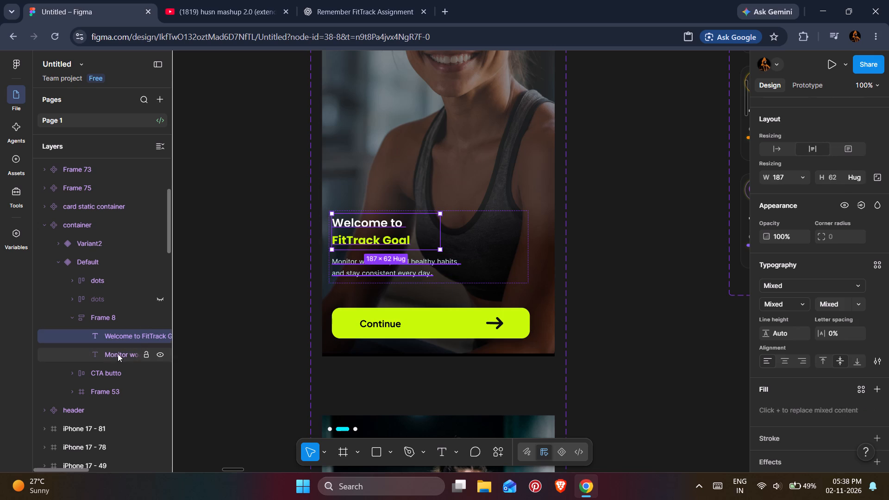
pyautogui.click(118, 354)
pyautogui.click(277, 307)
# Set Frame 8's constraints to center both horizontally and vertically.
pyautogui.doubleClick(386, 238)
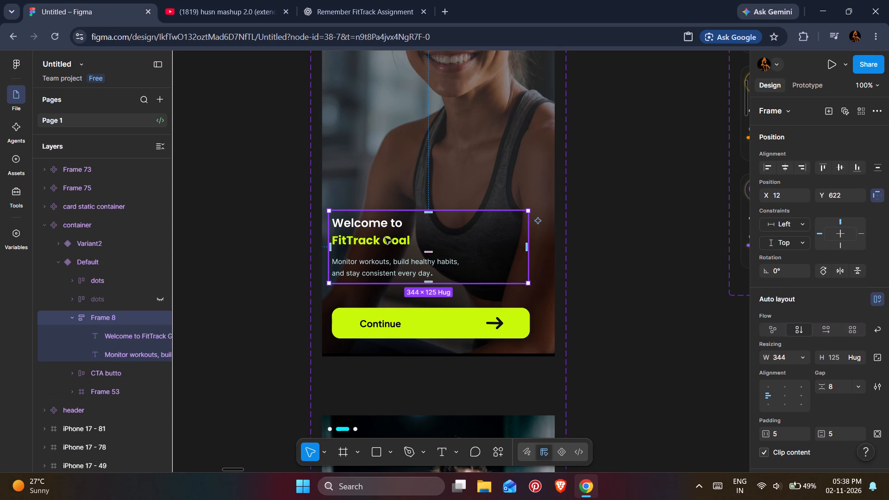
pyautogui.click(839, 231)
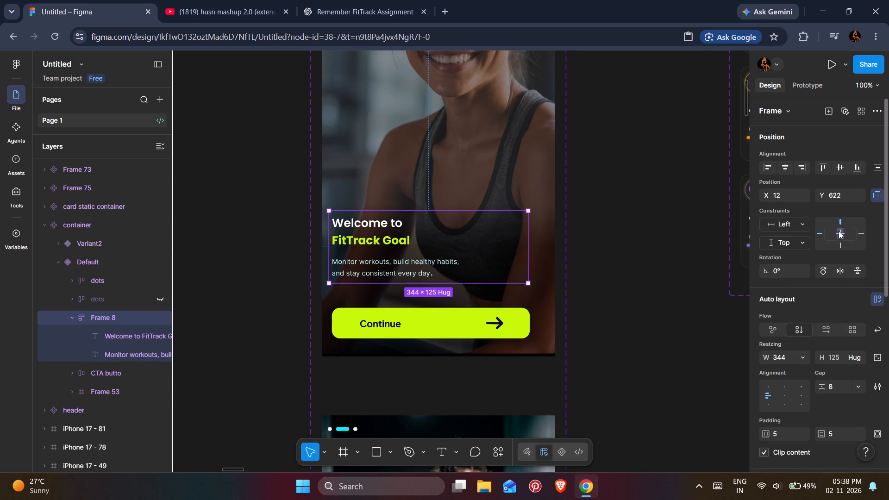
pyautogui.click(855, 232)
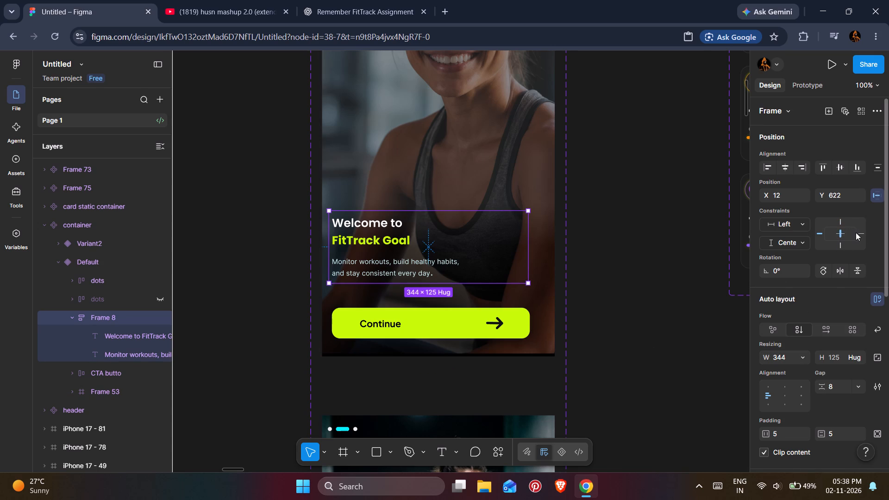
pyautogui.click(866, 235)
pyautogui.click(862, 231)
pyautogui.click(837, 244)
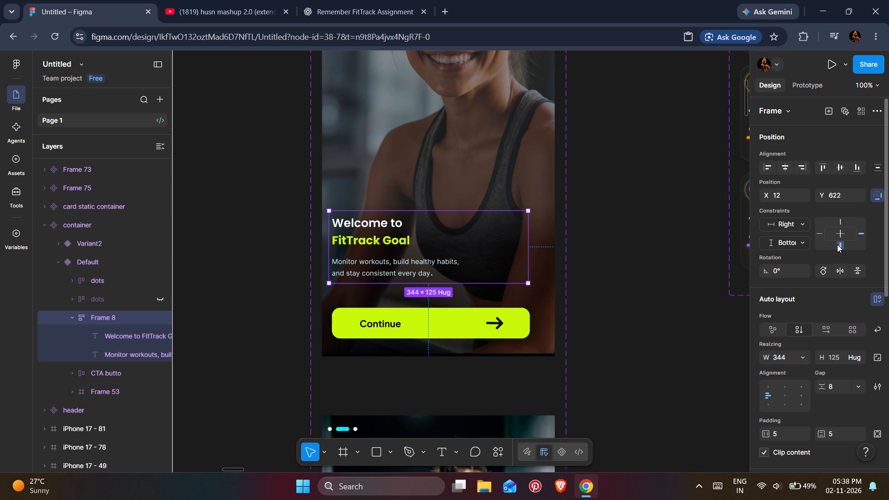
pyautogui.click(837, 230)
pyautogui.click(839, 231)
pyautogui.click(839, 231)
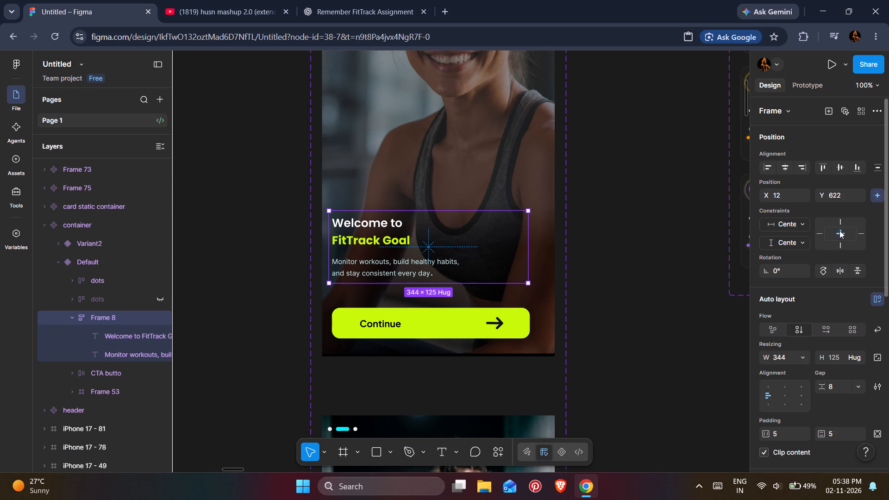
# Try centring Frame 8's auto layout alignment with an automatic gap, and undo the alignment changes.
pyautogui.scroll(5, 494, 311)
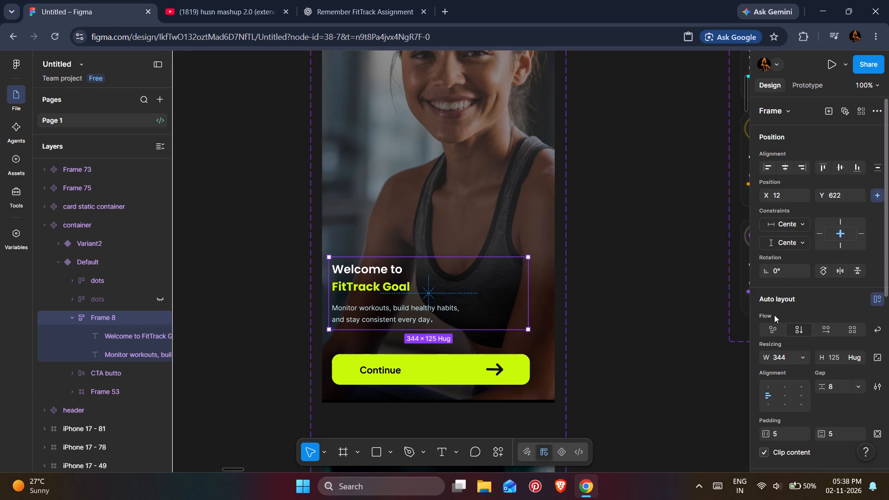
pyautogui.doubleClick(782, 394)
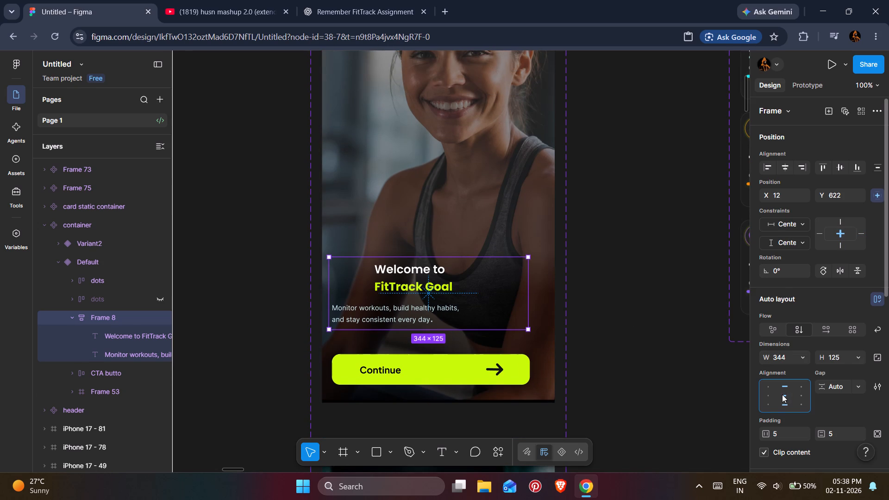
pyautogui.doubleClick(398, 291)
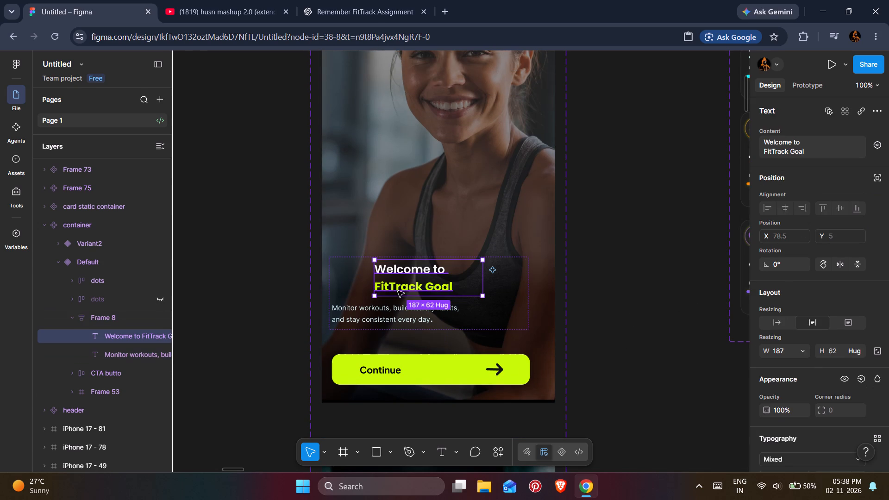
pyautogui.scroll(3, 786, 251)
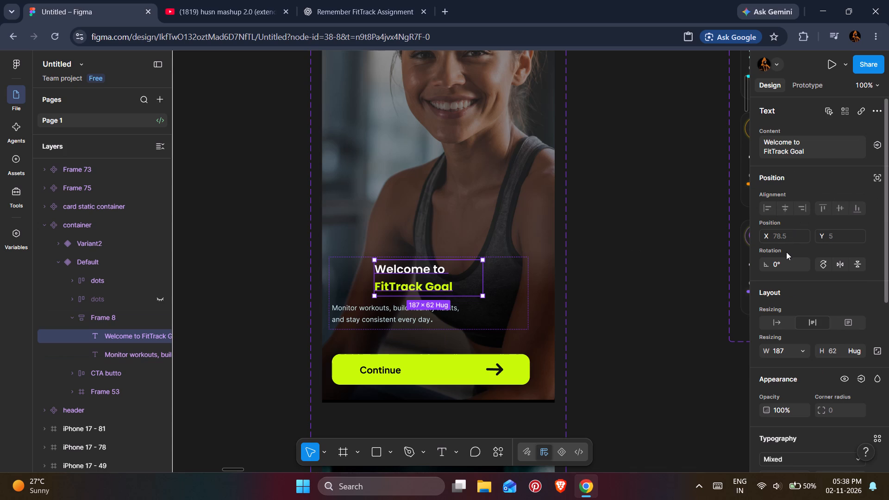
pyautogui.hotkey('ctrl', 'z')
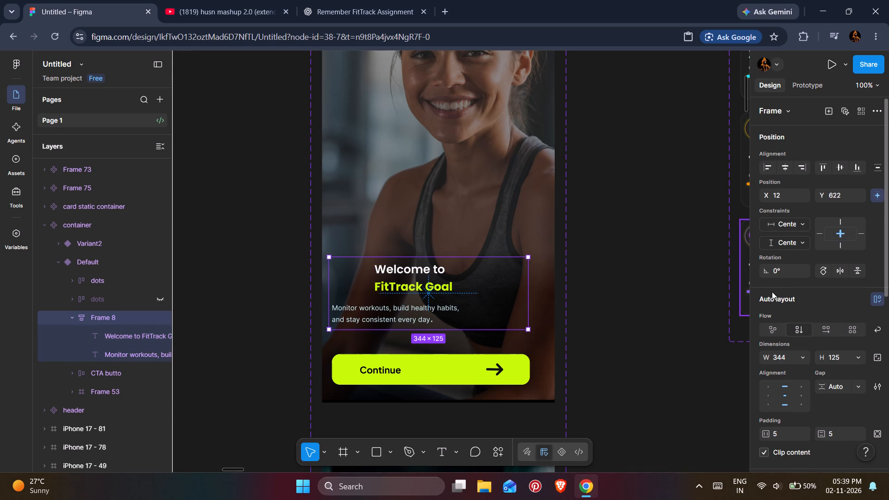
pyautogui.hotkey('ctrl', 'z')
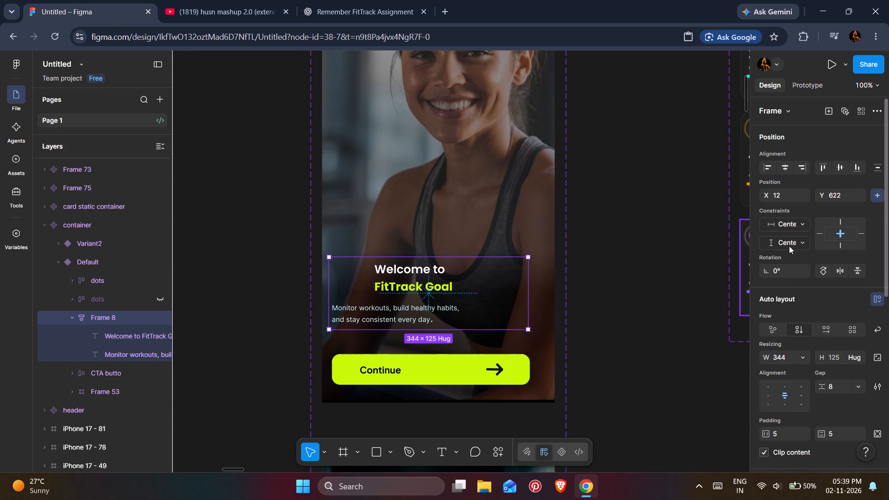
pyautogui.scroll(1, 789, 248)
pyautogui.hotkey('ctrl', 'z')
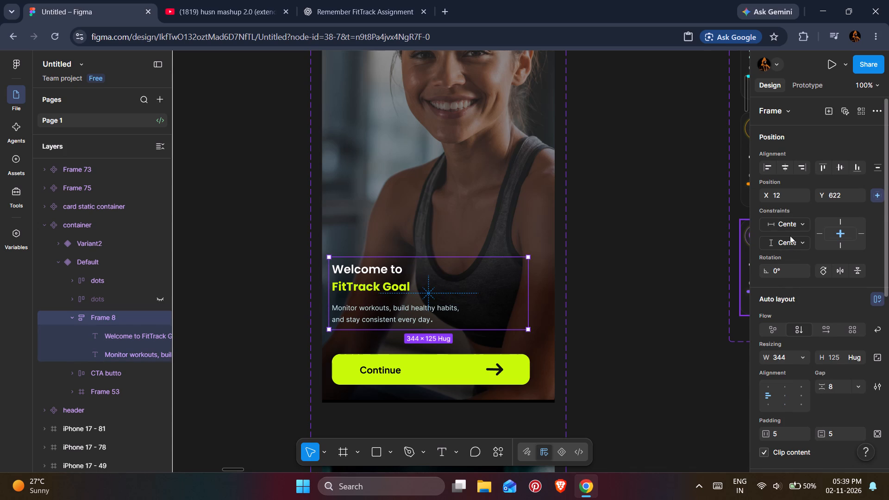
# Remove auto layout from Frame 8, which holds the onboarding heading and description.
pyautogui.scroll(3, 783, 299)
pyautogui.scroll(-2, 789, 252)
pyautogui.scroll(-2, 791, 319)
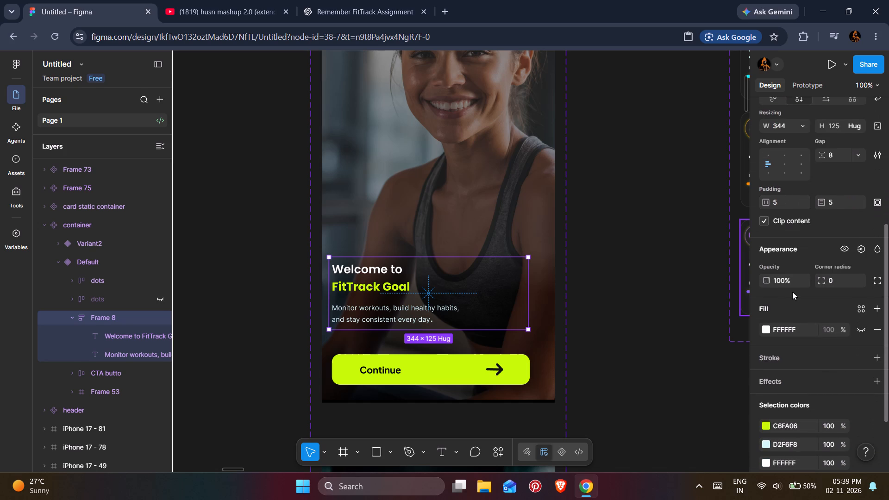
pyautogui.scroll(4, 790, 294)
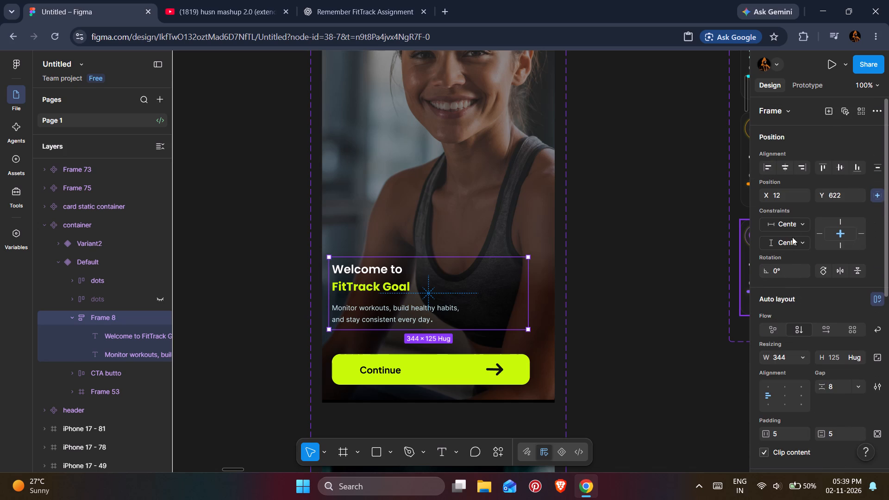
pyautogui.doubleClick(392, 280)
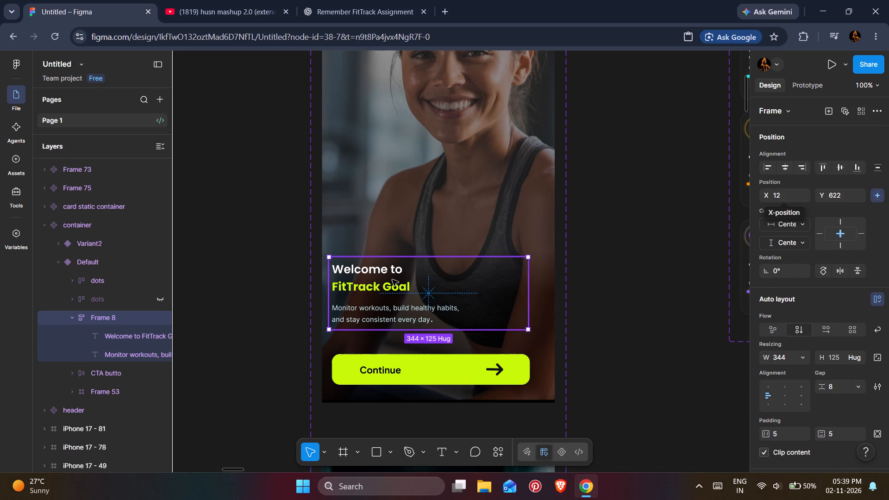
pyautogui.click(99, 315)
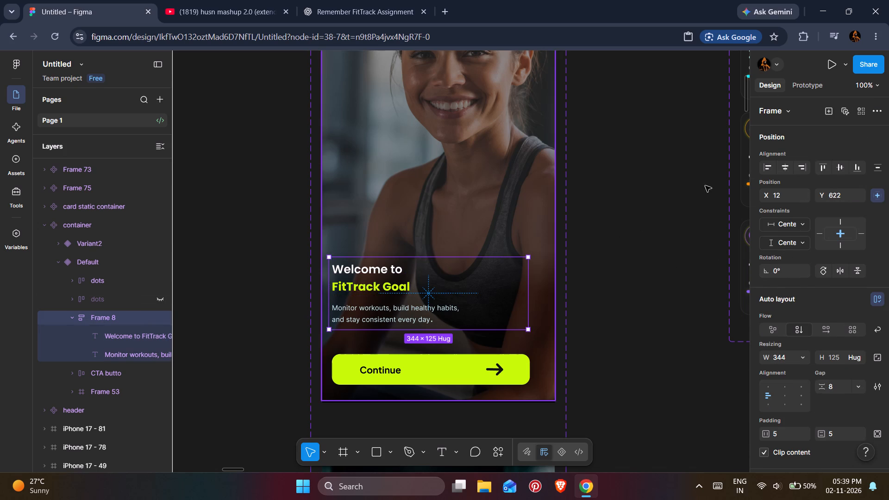
pyautogui.click(880, 300)
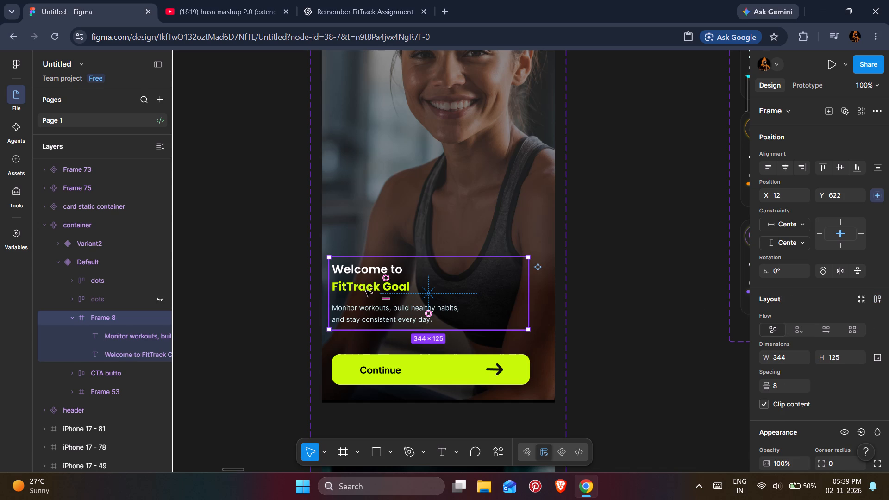
# Try auto width on the "Welcome to FitTrack Goal" heading and widen its text box to about 259.
pyautogui.click(119, 335)
pyautogui.click(117, 353)
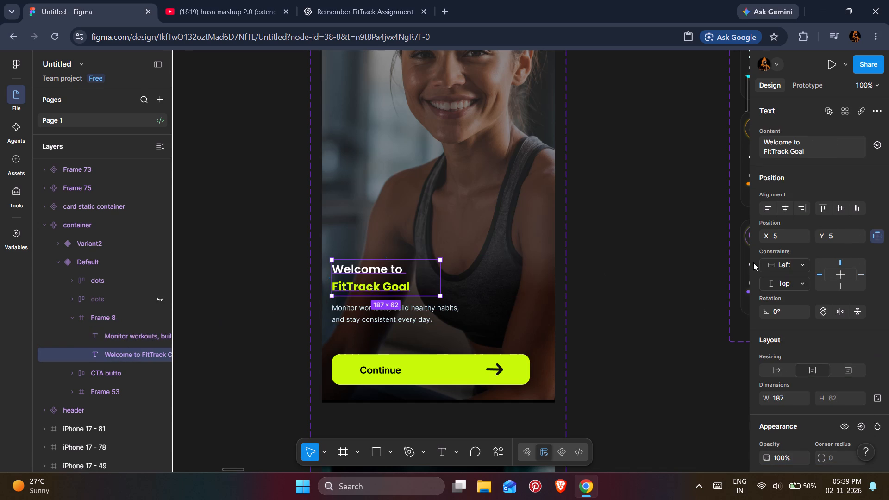
pyautogui.click(784, 369)
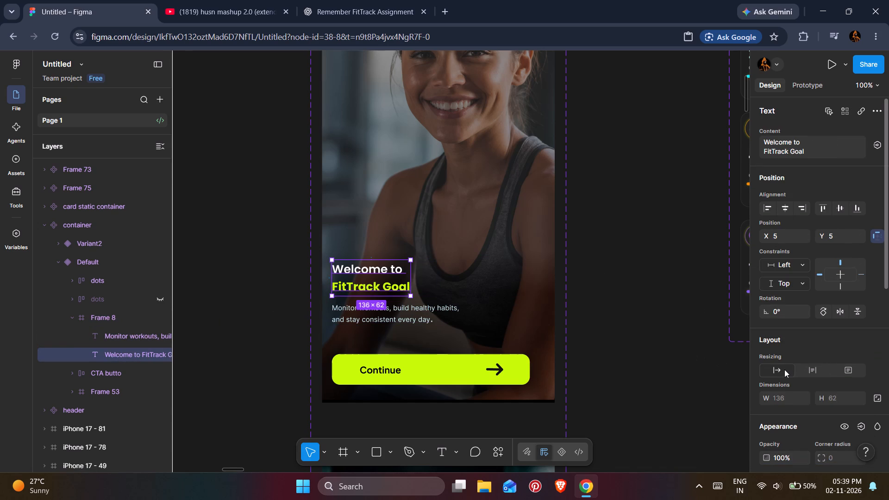
pyautogui.click(404, 310)
pyautogui.click(396, 278)
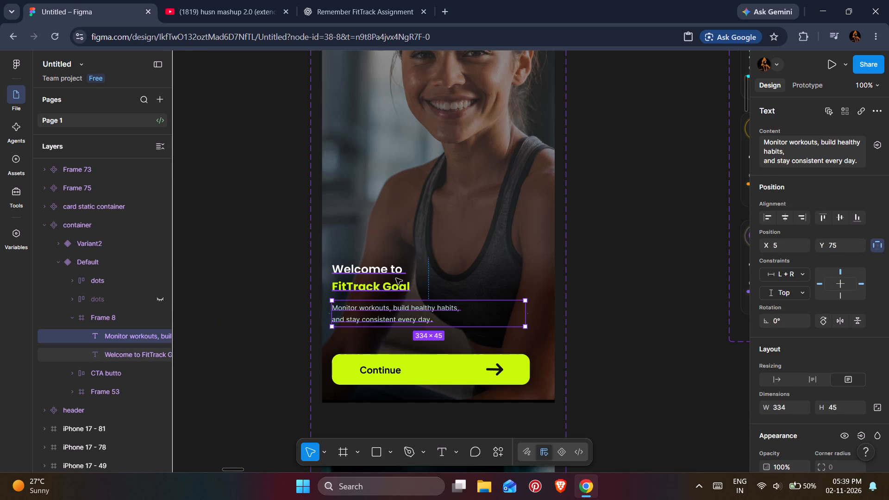
pyautogui.moveTo(412, 280); pyautogui.dragTo(434, 285)
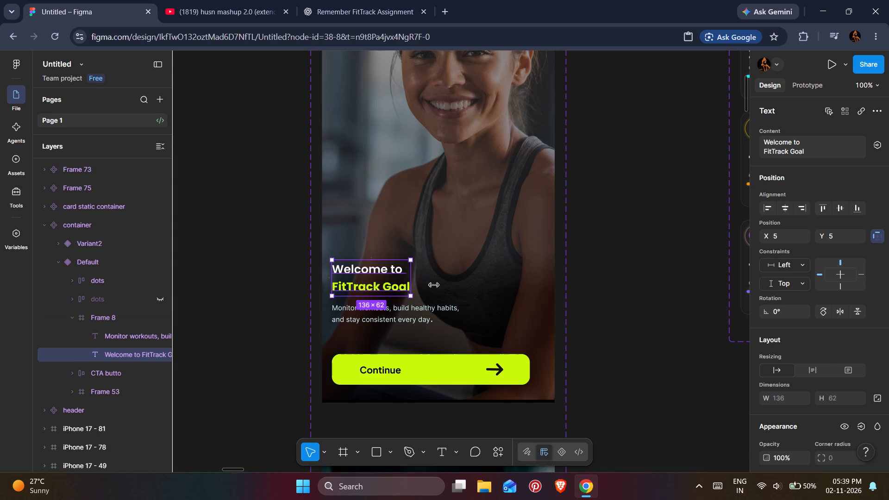
pyautogui.moveTo(434, 285); pyautogui.dragTo(482, 287)
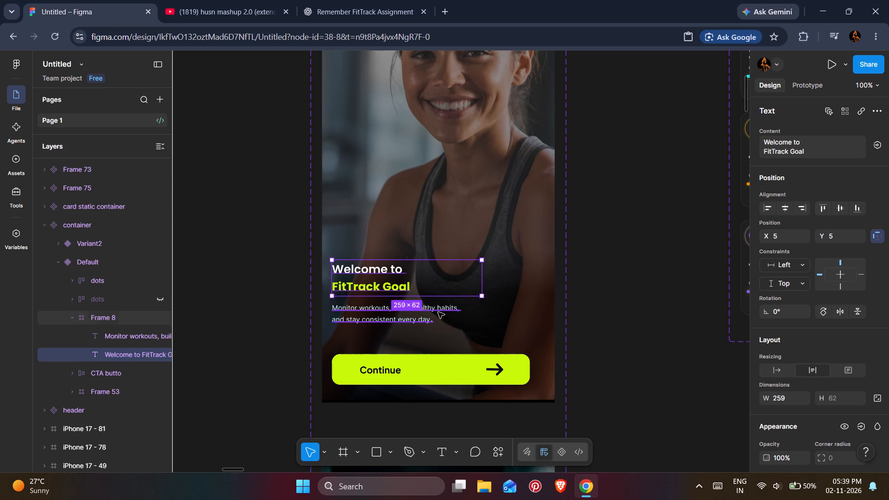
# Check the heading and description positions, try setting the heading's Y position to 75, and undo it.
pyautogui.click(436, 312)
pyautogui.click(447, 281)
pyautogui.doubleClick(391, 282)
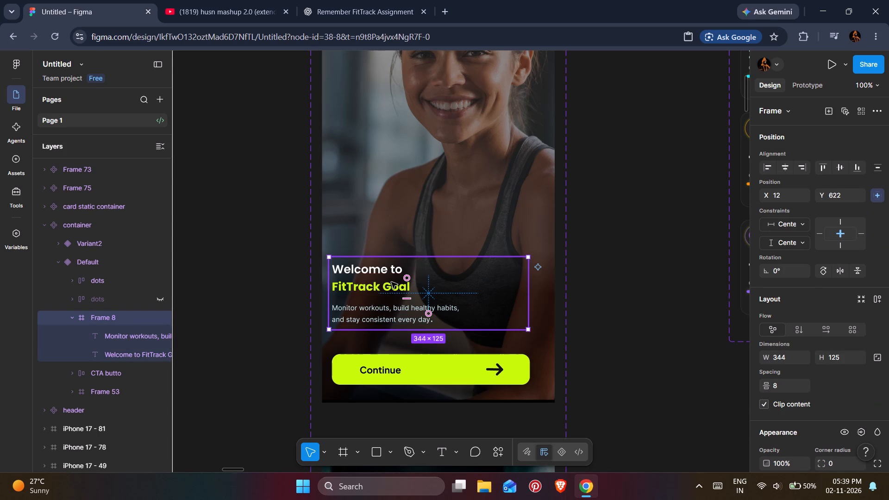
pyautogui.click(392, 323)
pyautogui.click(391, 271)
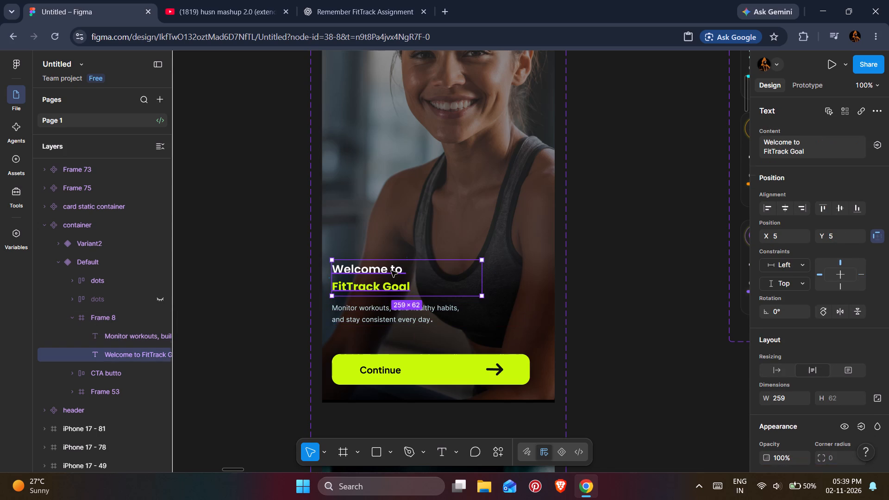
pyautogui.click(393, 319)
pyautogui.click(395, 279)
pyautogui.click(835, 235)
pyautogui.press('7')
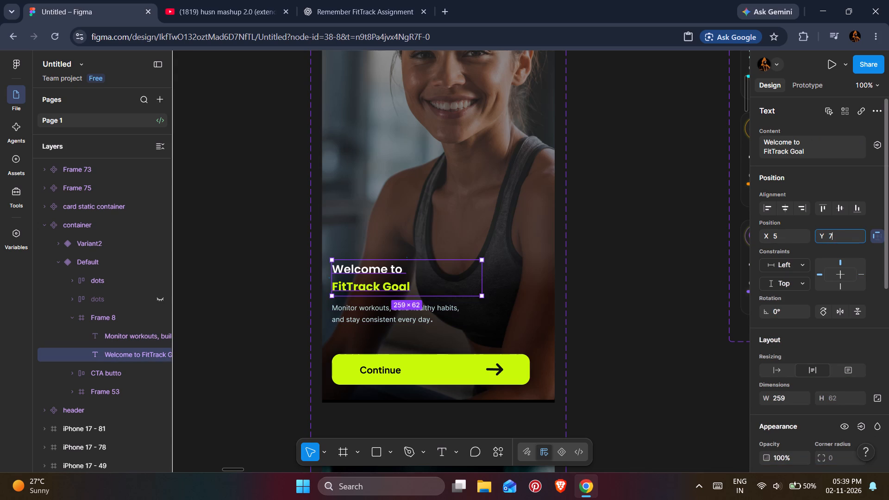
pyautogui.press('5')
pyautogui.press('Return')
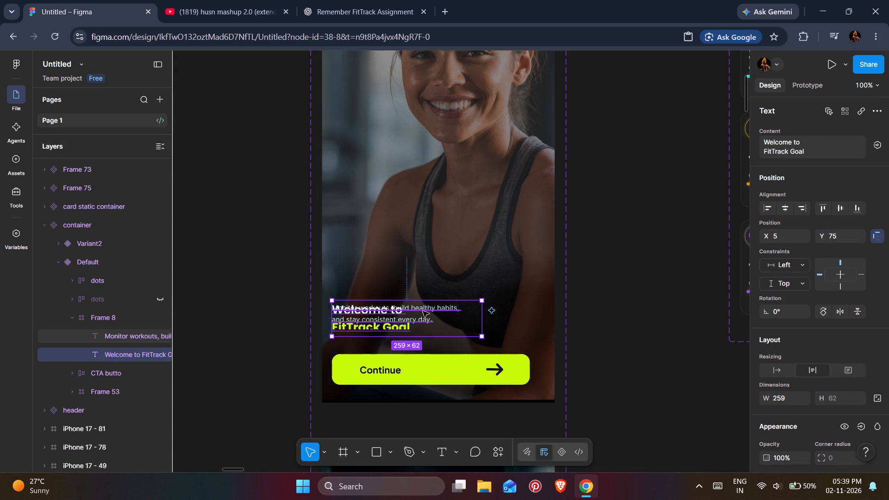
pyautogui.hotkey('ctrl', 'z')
# Set the "Monitor workouts" description's constraints to right and vertical centre, and its text resizing to auto height.
pyautogui.click(403, 316)
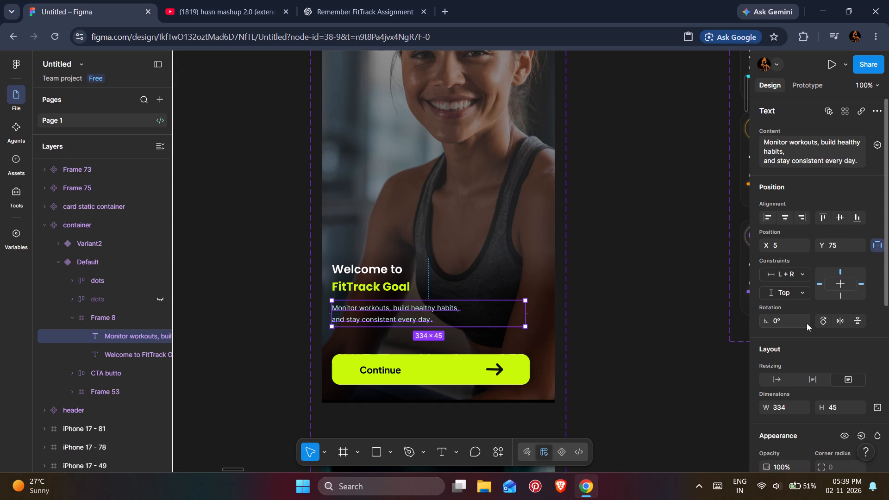
pyautogui.scroll(-1, 801, 318)
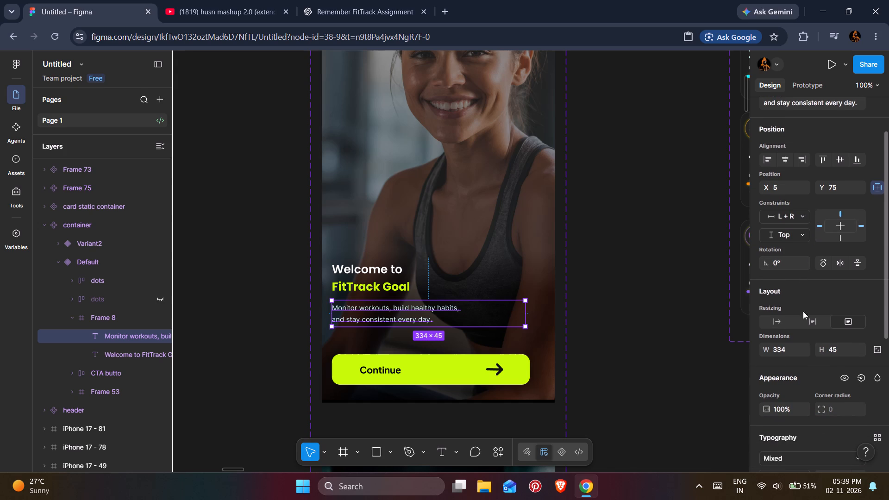
pyautogui.click(856, 226)
pyautogui.click(859, 226)
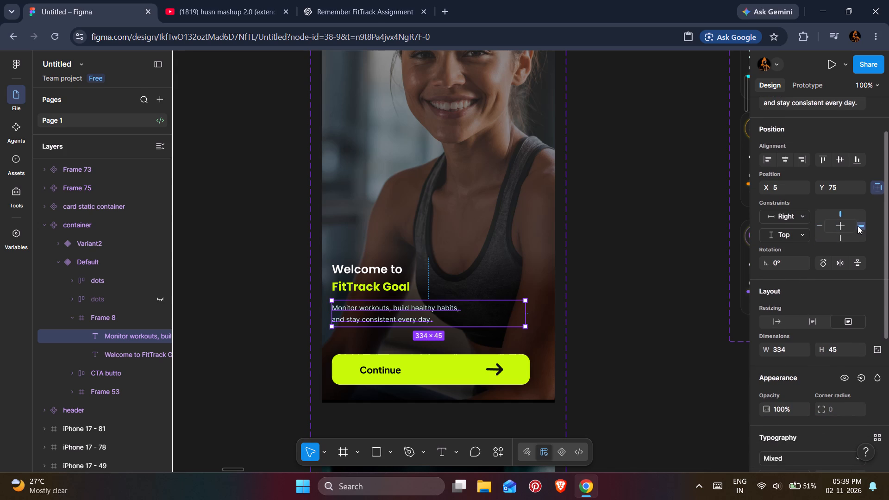
pyautogui.click(841, 223)
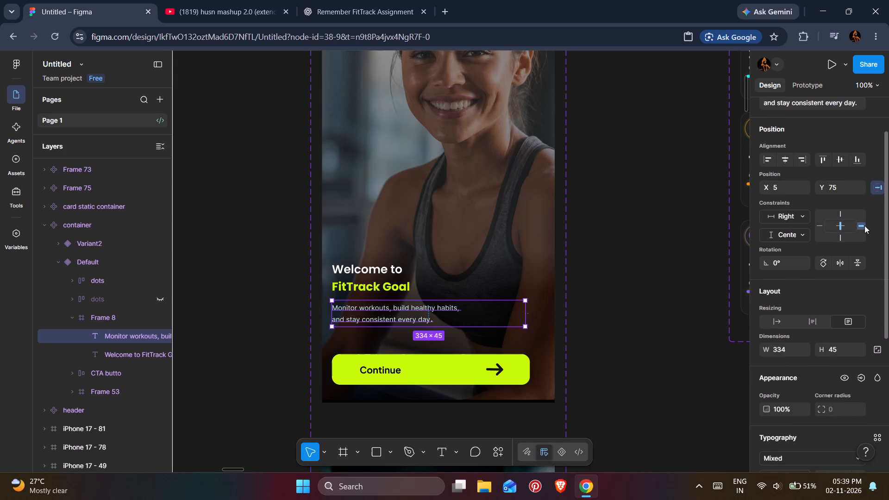
pyautogui.click(864, 225)
pyautogui.click(816, 324)
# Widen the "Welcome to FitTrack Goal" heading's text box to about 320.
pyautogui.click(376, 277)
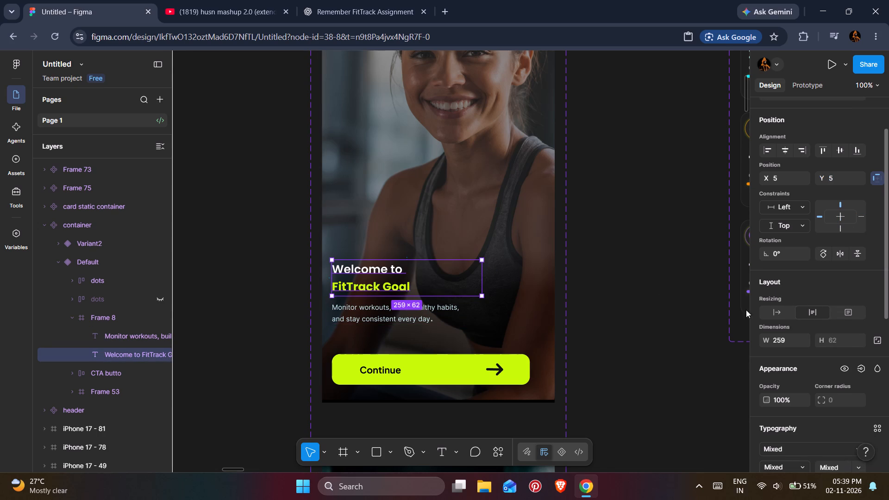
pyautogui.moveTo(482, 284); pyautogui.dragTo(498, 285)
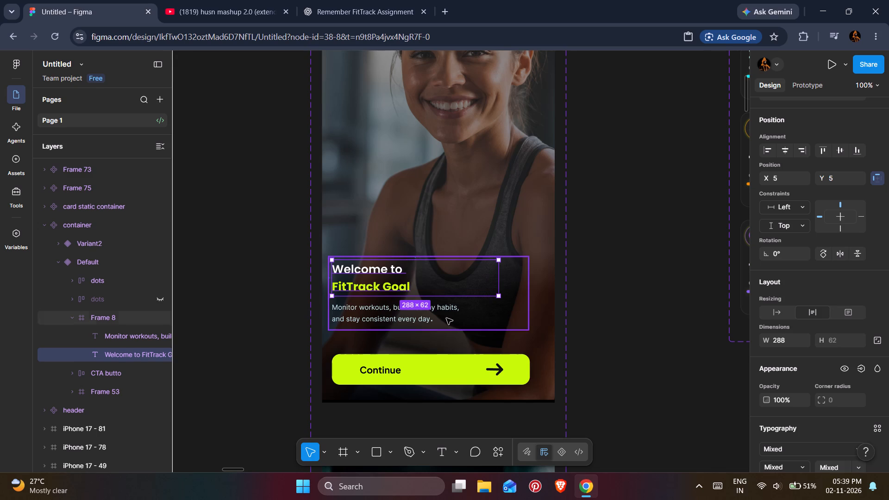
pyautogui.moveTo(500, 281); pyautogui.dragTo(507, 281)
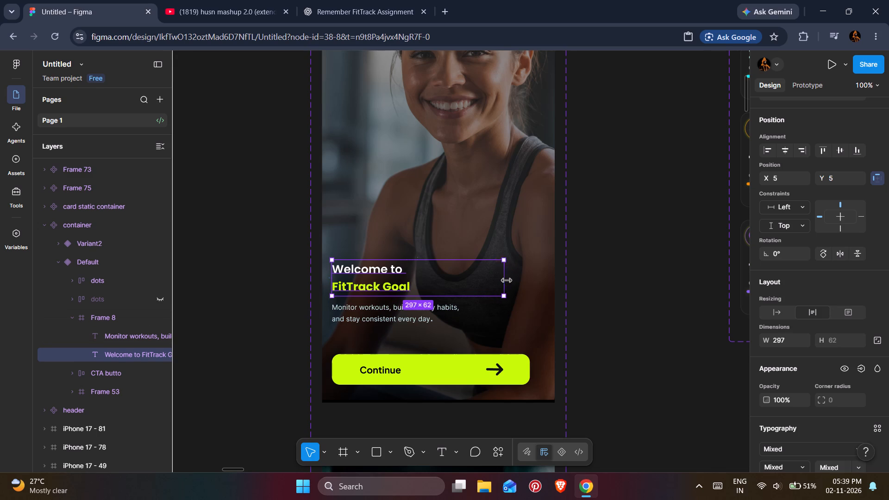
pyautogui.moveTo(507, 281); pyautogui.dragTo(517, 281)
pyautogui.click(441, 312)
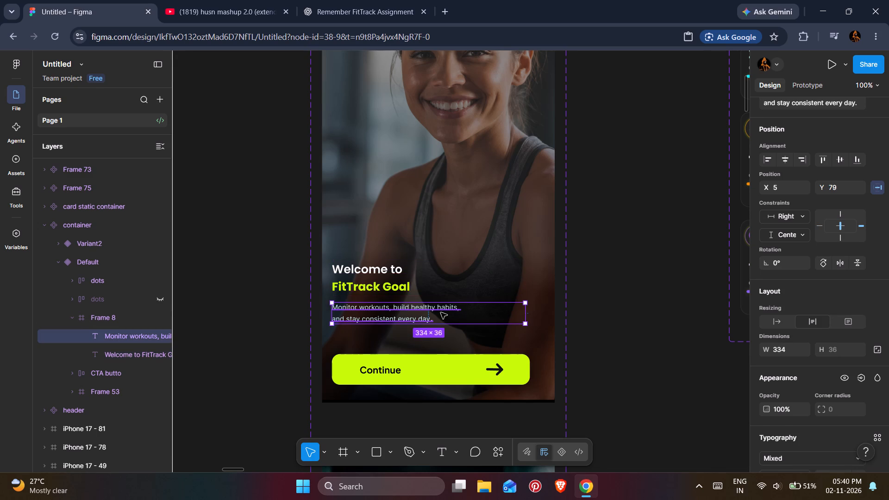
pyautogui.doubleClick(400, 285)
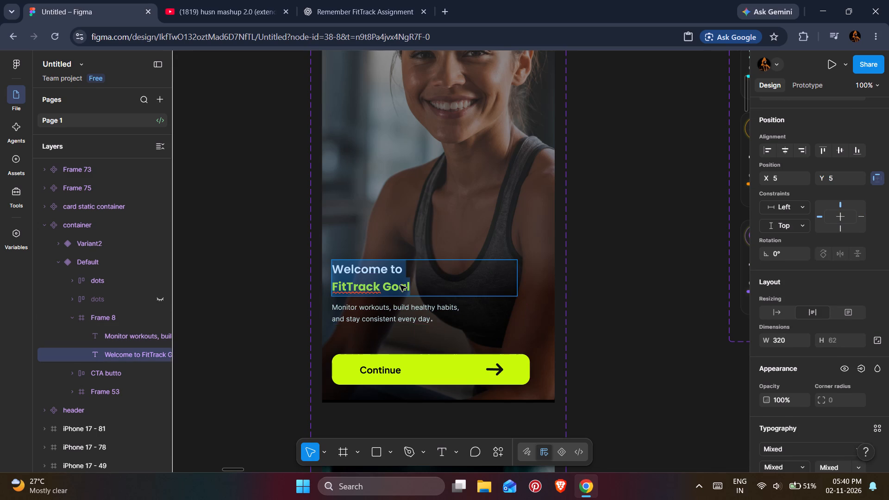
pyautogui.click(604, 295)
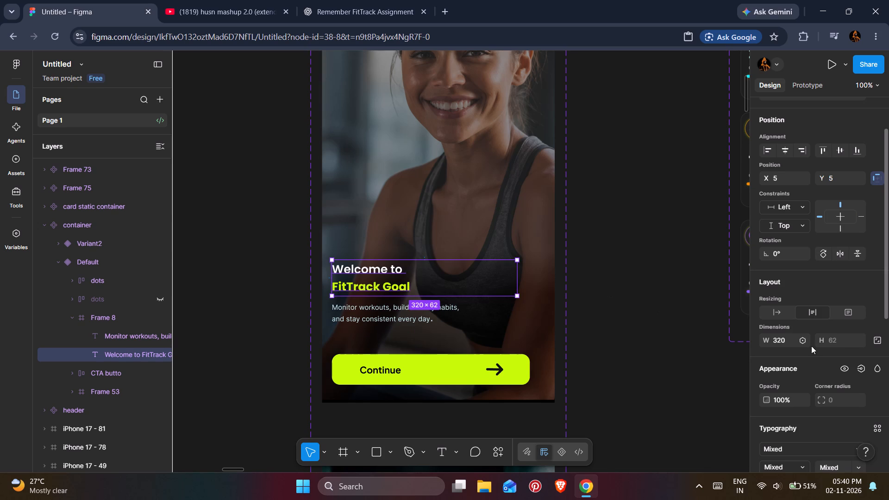
# Set the "Welcome to FitTrack Goal" heading's width to 334 to match the description's width.
pyautogui.click(382, 316)
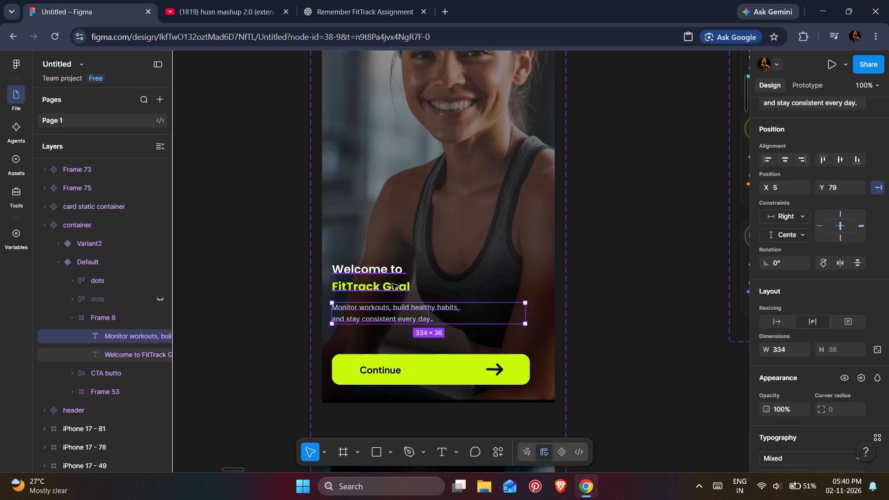
pyautogui.click(392, 284)
pyautogui.click(785, 339)
pyautogui.write('334')
pyautogui.press('Return')
pyautogui.click(438, 322)
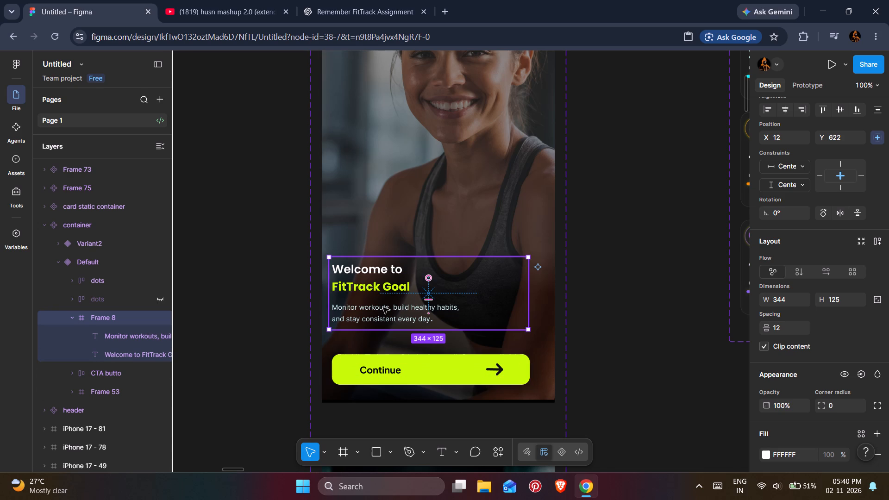
pyautogui.click(107, 337)
pyautogui.click(112, 356)
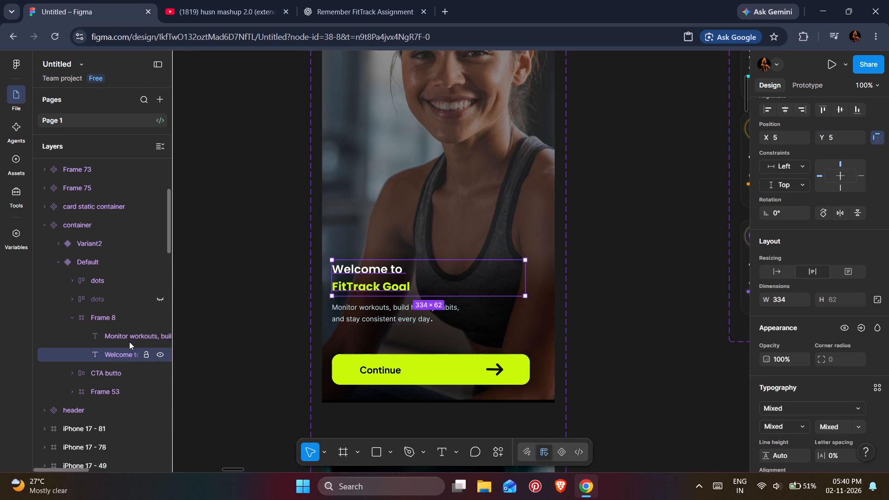
pyautogui.click(235, 316)
pyautogui.hotkey('ctrl', '-')
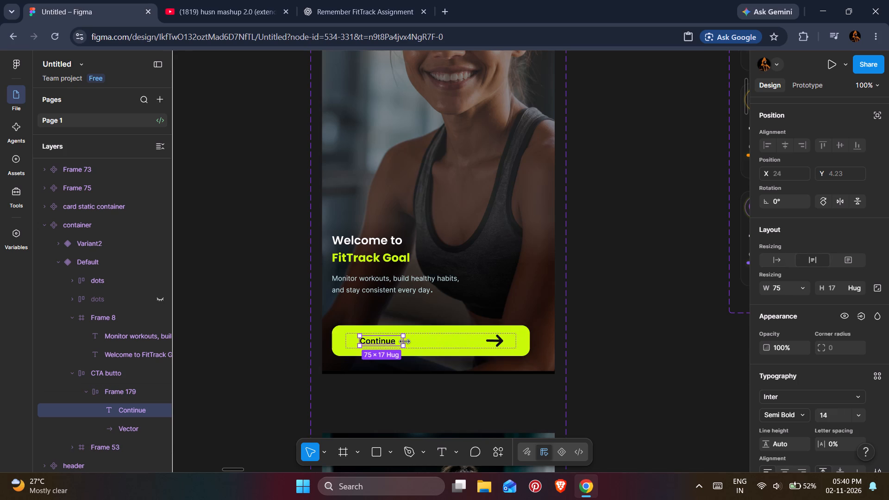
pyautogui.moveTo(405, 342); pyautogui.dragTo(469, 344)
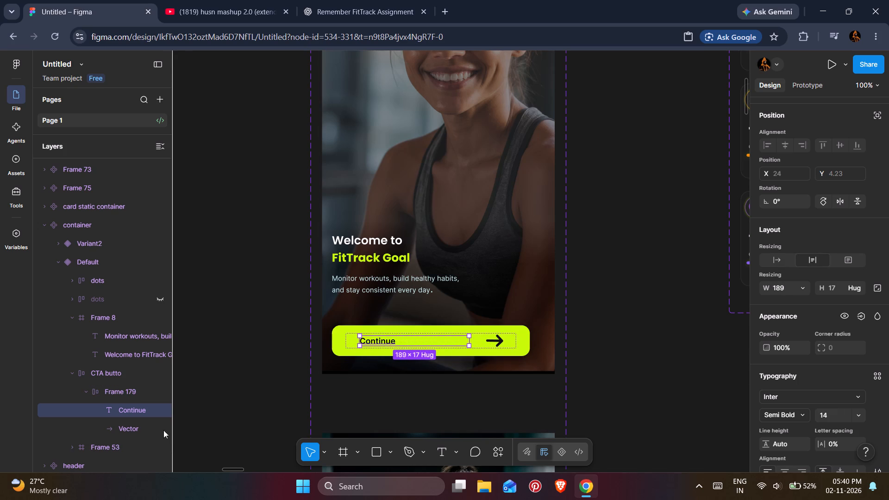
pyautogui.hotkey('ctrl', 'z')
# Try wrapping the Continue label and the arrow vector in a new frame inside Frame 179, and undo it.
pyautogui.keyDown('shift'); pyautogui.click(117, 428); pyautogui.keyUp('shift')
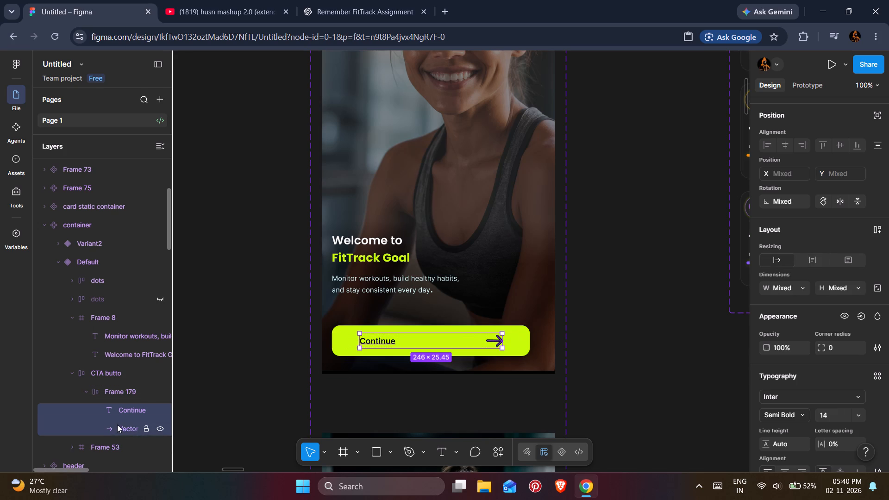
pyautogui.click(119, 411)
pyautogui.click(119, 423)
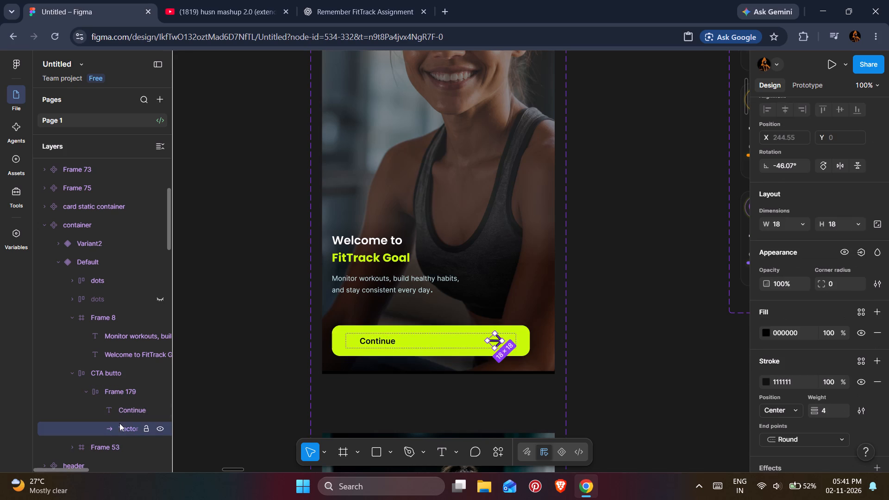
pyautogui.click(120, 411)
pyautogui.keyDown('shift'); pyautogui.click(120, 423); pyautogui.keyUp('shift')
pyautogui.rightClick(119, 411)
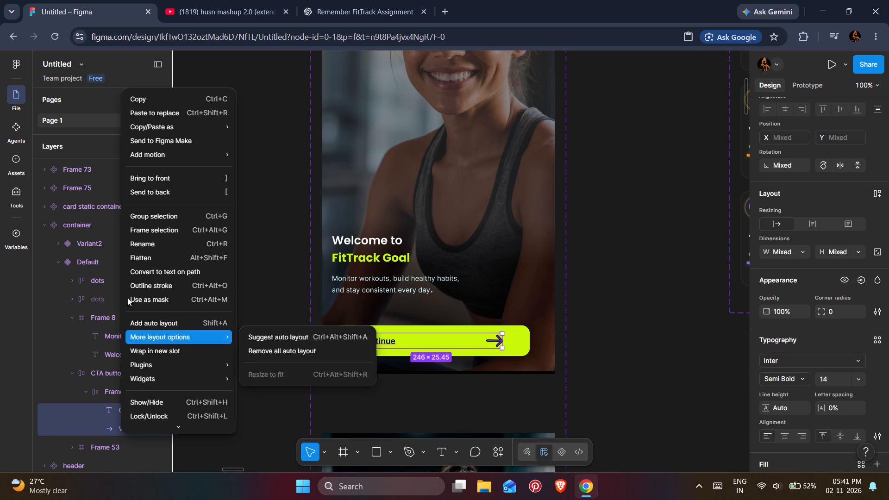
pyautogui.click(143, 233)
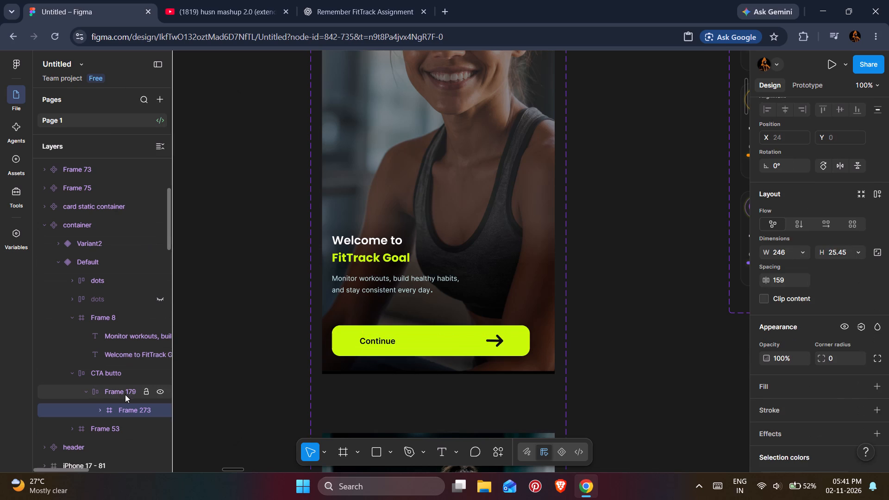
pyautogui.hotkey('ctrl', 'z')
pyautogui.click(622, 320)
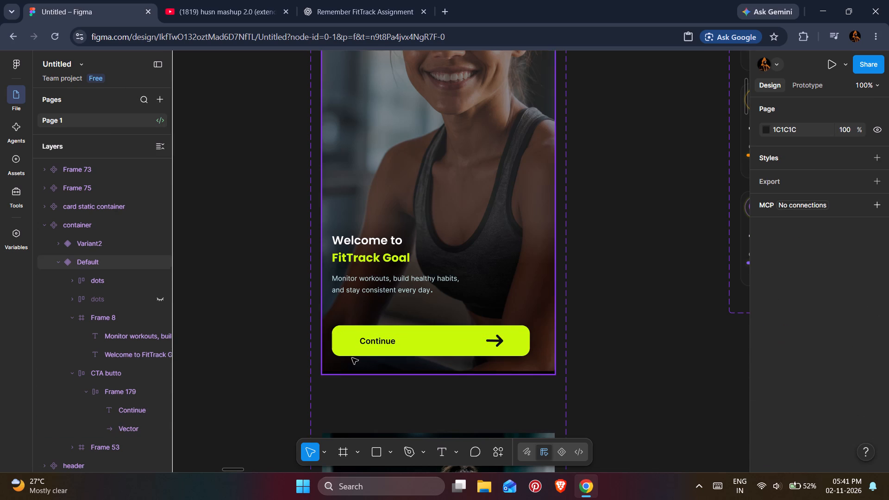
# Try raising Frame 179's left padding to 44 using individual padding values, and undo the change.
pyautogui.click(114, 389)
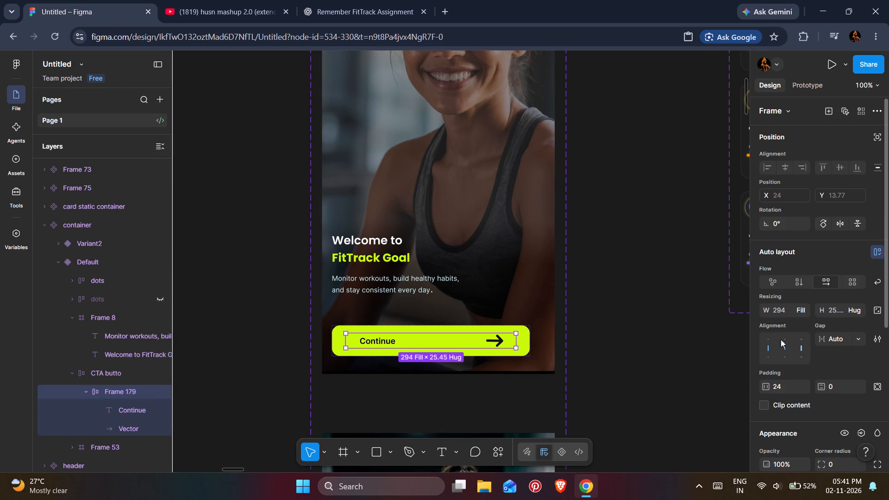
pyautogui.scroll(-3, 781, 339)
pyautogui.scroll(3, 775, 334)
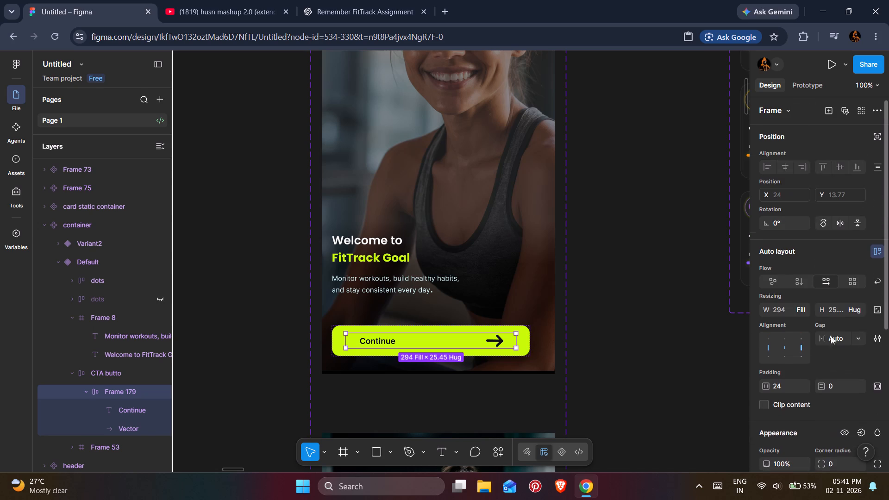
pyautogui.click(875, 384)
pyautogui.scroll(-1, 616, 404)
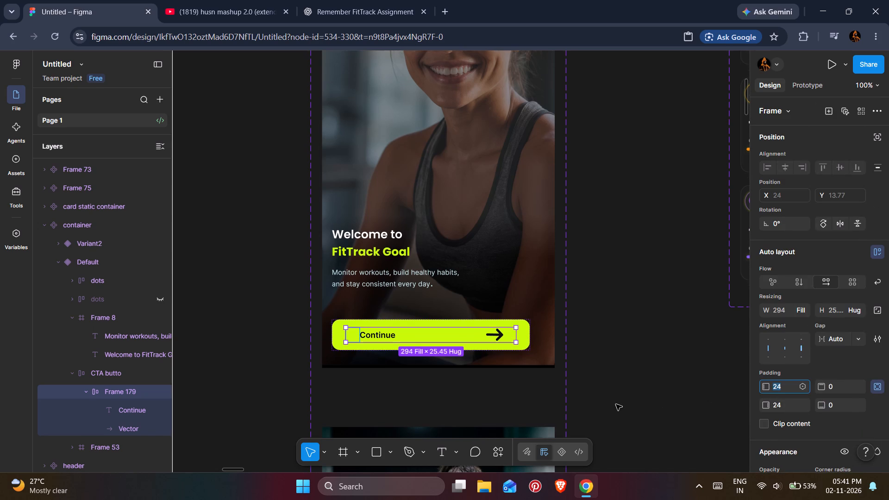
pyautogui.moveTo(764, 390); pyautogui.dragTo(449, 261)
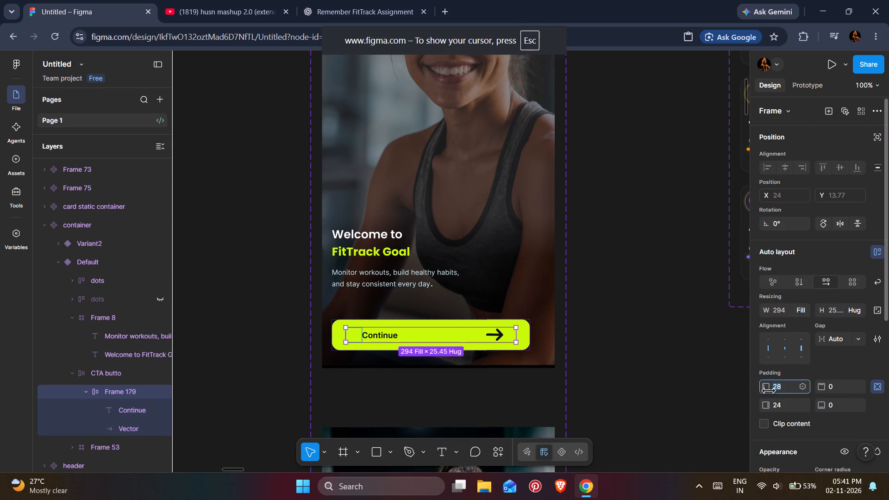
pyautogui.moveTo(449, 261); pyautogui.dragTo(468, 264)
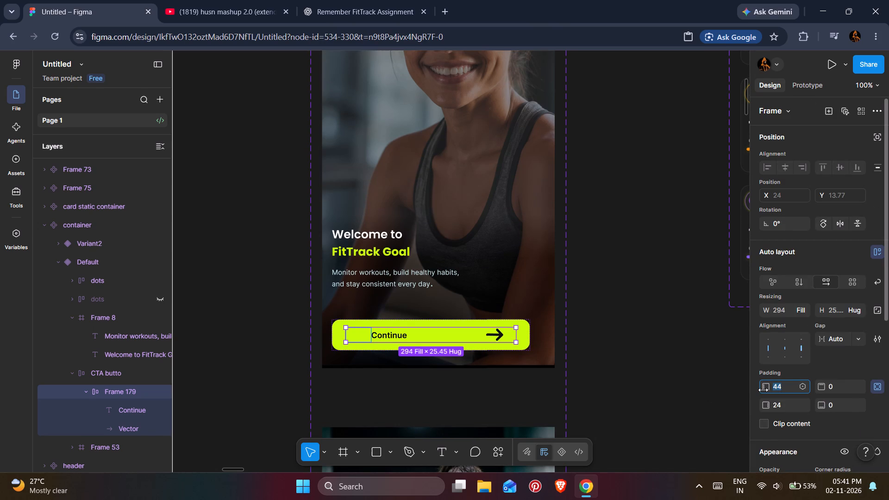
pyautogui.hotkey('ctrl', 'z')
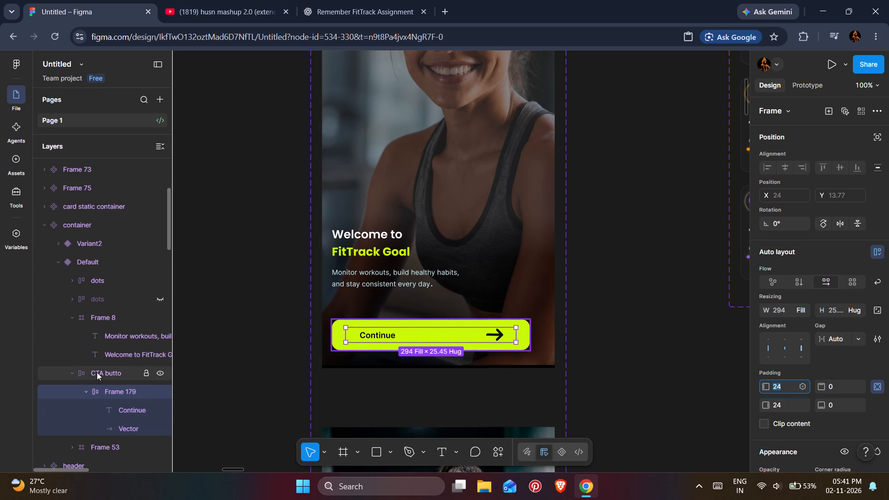
# Give Frame 179 in the CTA button a fixed height, try Fill container for the height, and undo that.
pyautogui.click(97, 372)
pyautogui.click(98, 386)
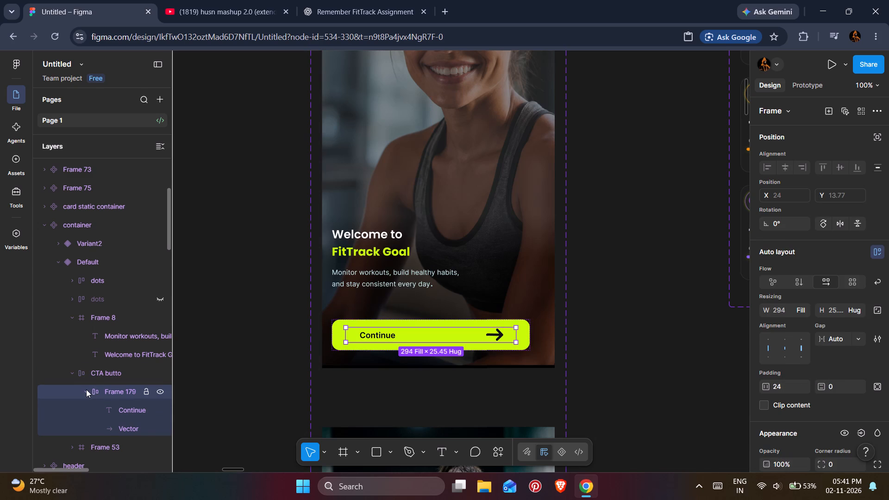
pyautogui.click(86, 389)
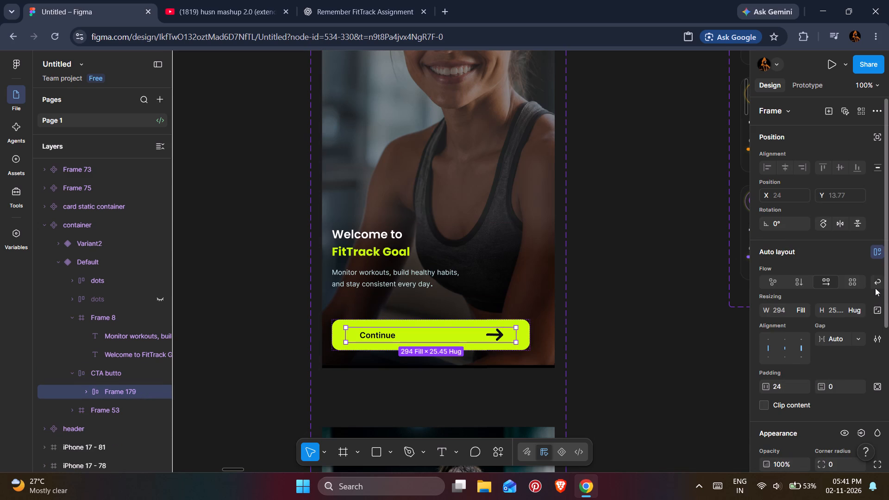
pyautogui.click(856, 308)
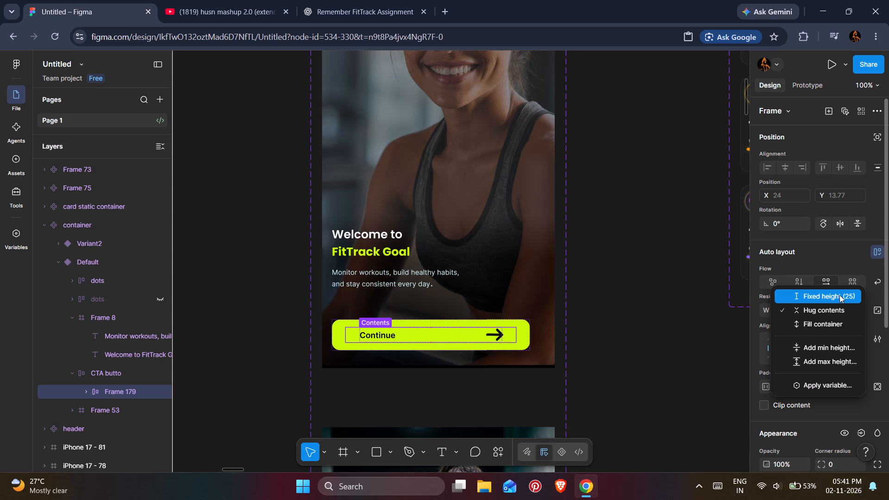
pyautogui.click(839, 295)
pyautogui.click(854, 310)
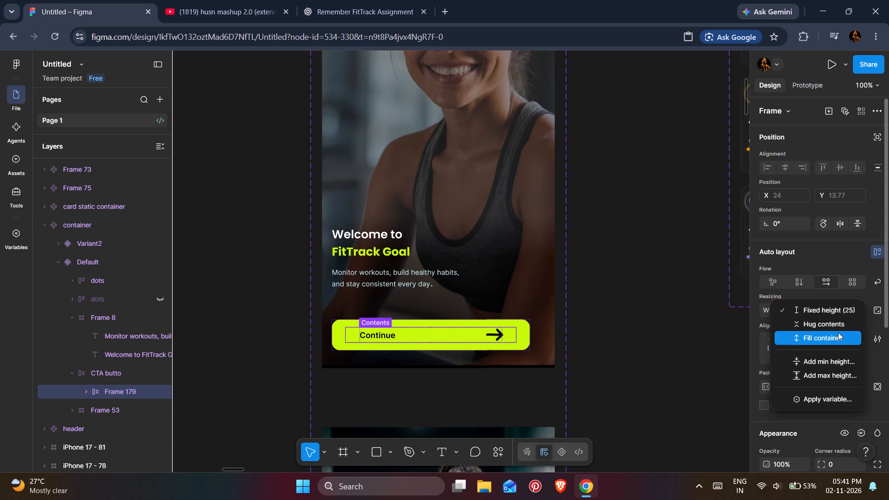
pyautogui.click(838, 332)
pyautogui.hotkey('ctrl', 'z')
# Change Frame 179's width from Fill container to a fixed 305.45, keeping an Auto gap between label and arrow.
pyautogui.click(808, 310)
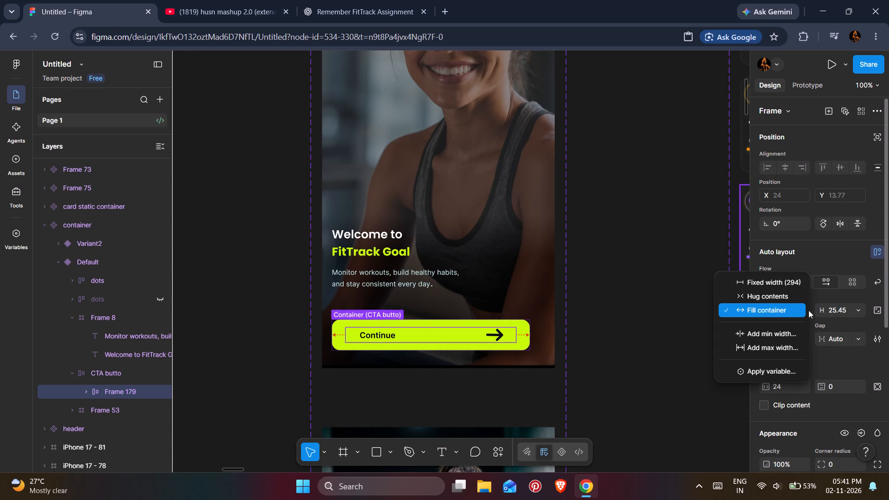
pyautogui.click(789, 294)
pyautogui.click(812, 307)
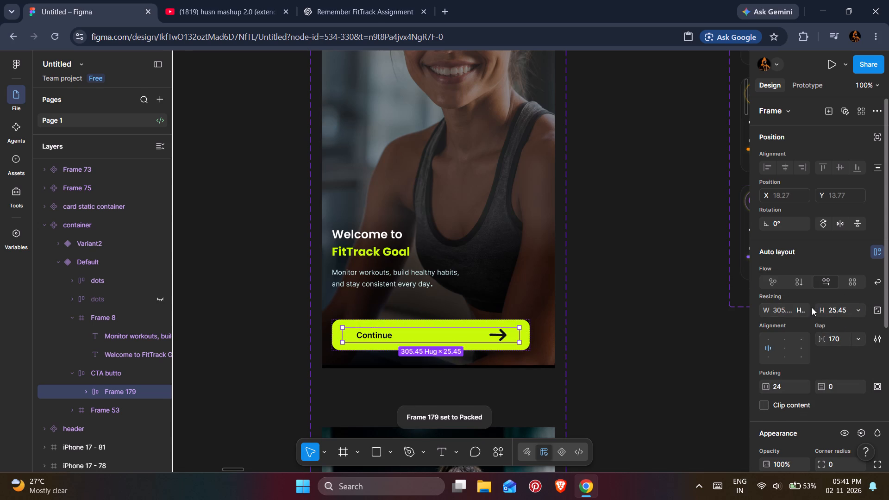
pyautogui.click(808, 309)
pyautogui.click(801, 299)
pyautogui.click(801, 310)
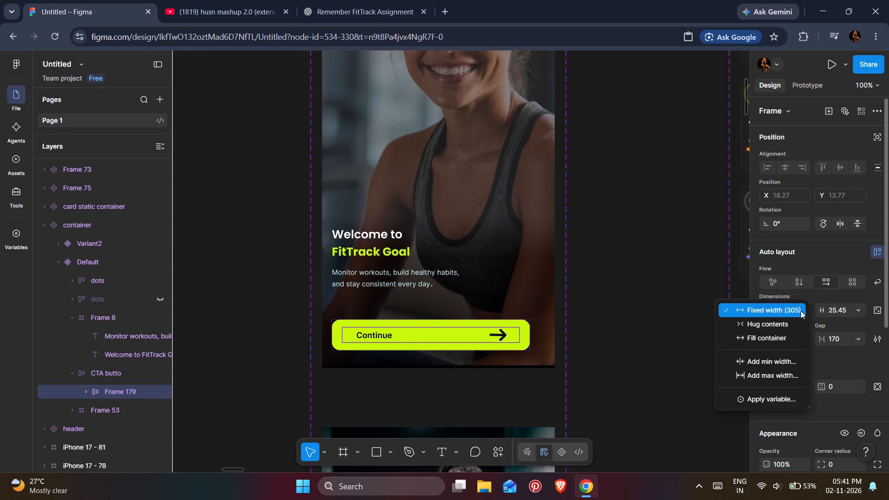
pyautogui.click(793, 325)
pyautogui.doubleClick(785, 350)
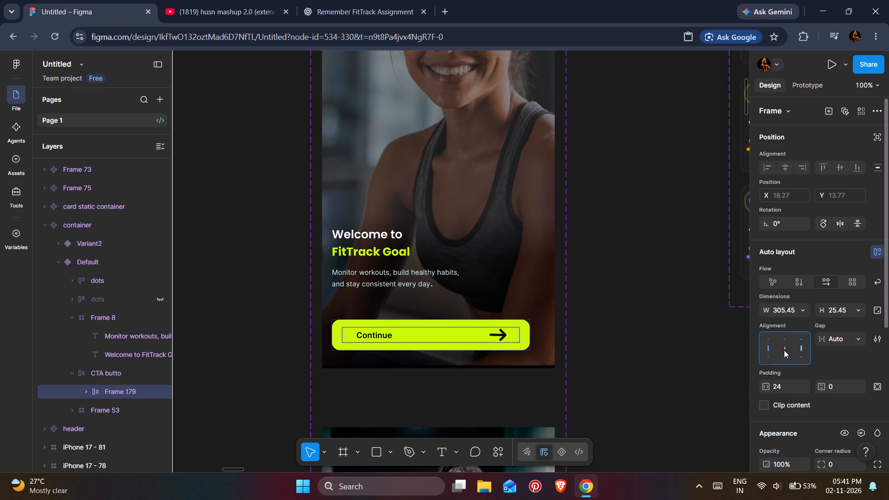
pyautogui.click(623, 321)
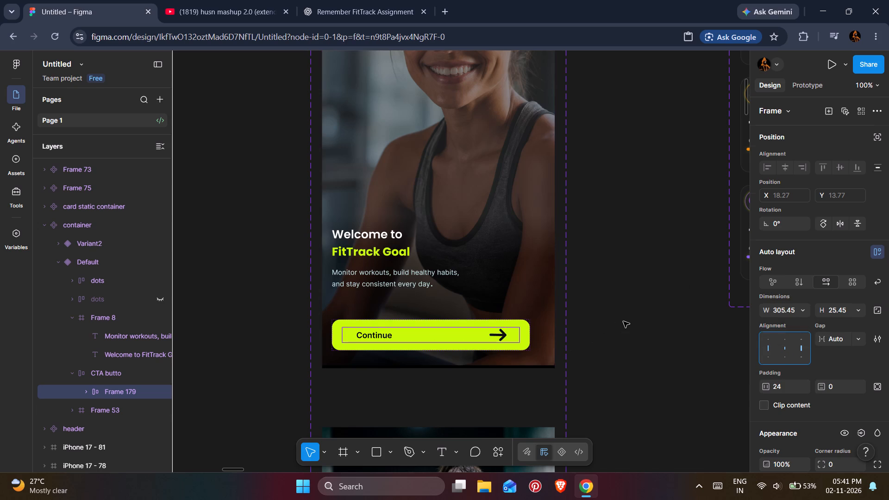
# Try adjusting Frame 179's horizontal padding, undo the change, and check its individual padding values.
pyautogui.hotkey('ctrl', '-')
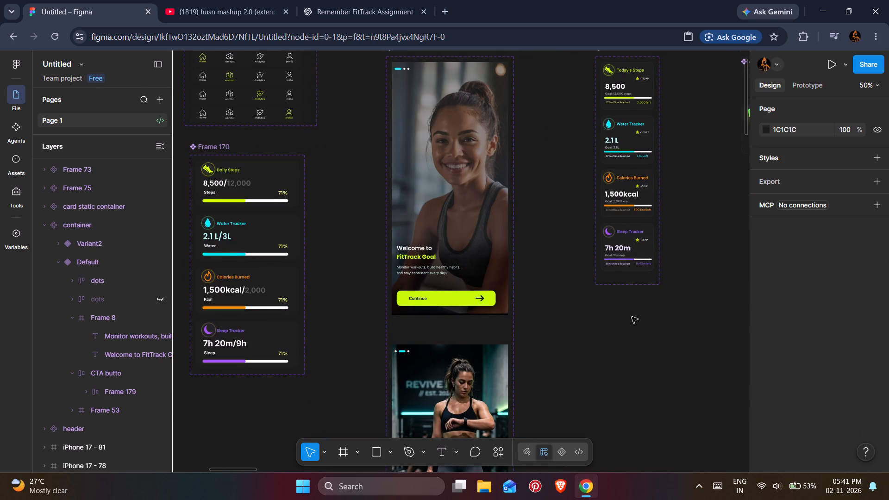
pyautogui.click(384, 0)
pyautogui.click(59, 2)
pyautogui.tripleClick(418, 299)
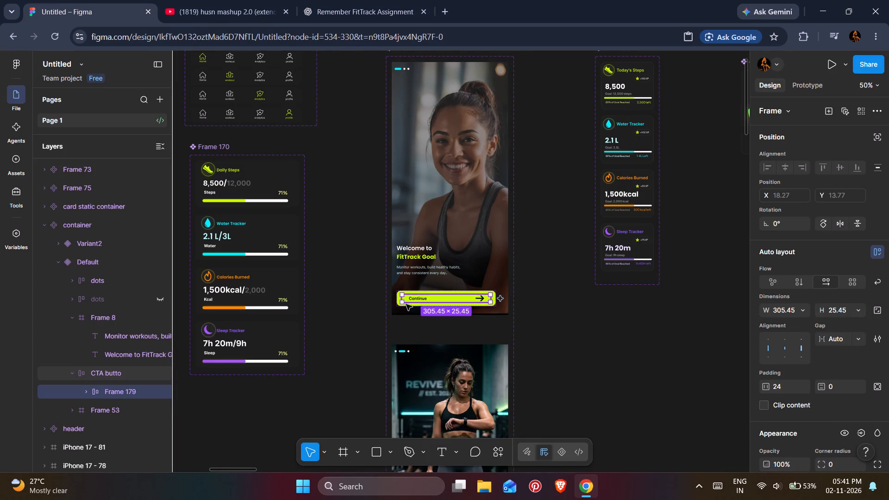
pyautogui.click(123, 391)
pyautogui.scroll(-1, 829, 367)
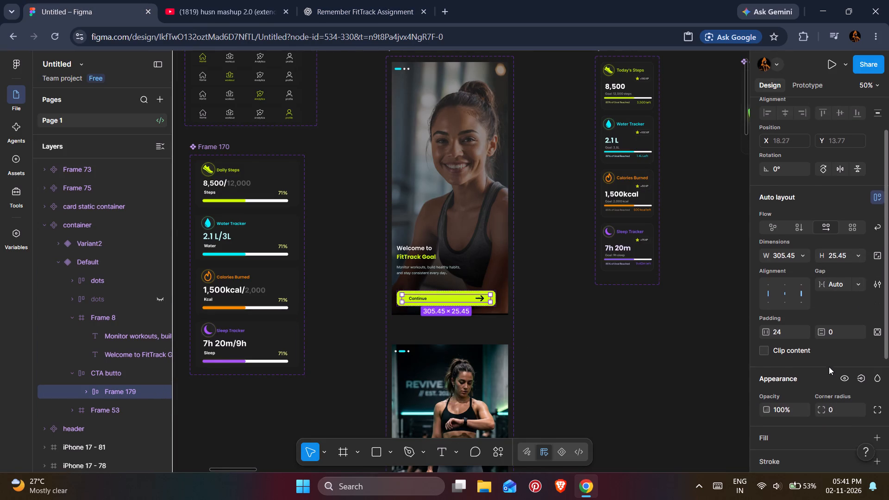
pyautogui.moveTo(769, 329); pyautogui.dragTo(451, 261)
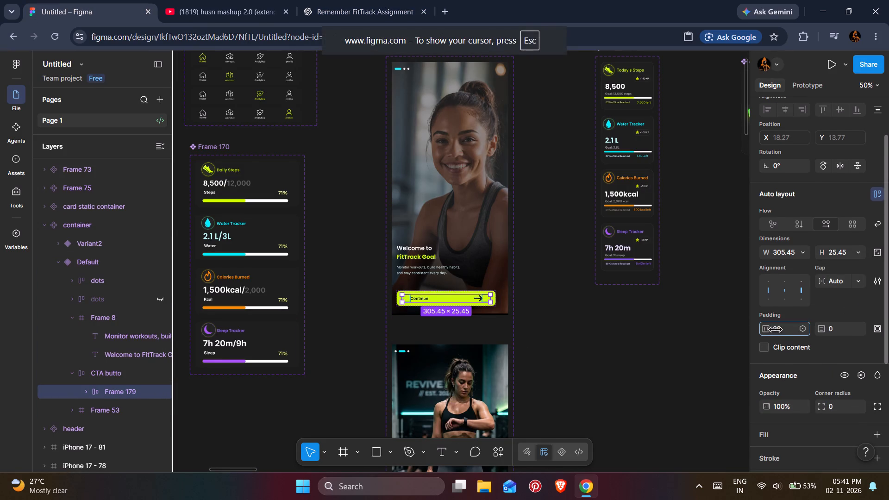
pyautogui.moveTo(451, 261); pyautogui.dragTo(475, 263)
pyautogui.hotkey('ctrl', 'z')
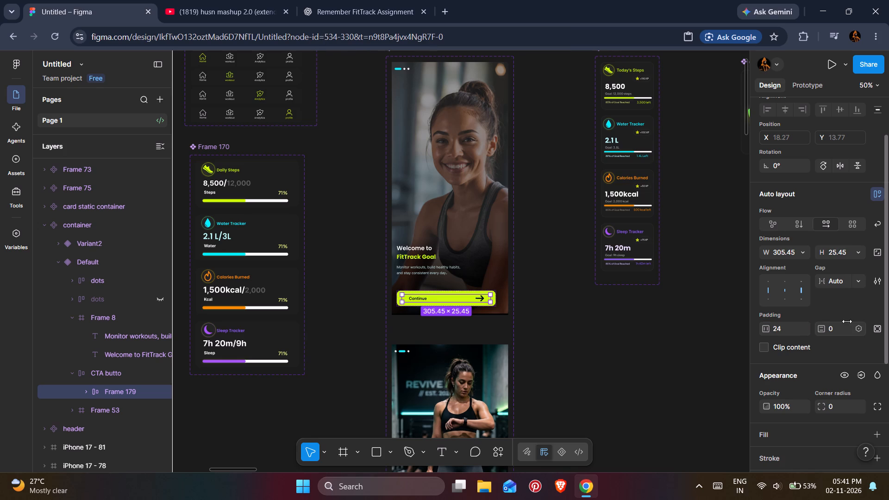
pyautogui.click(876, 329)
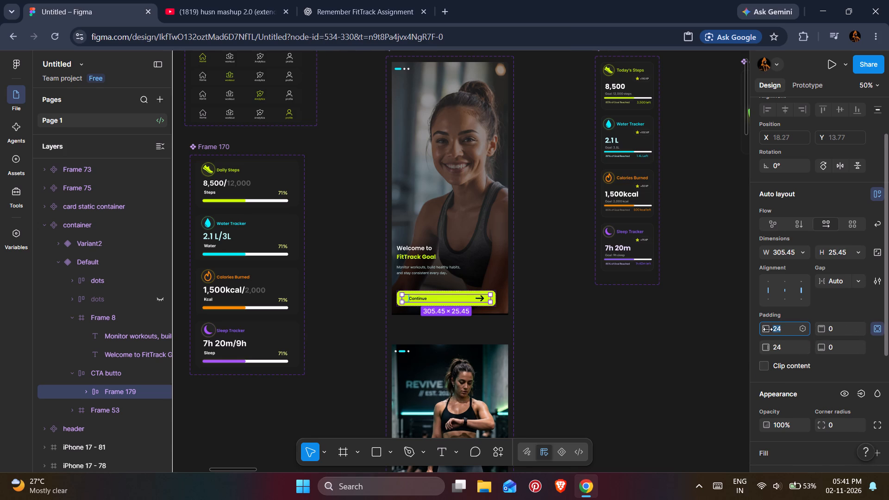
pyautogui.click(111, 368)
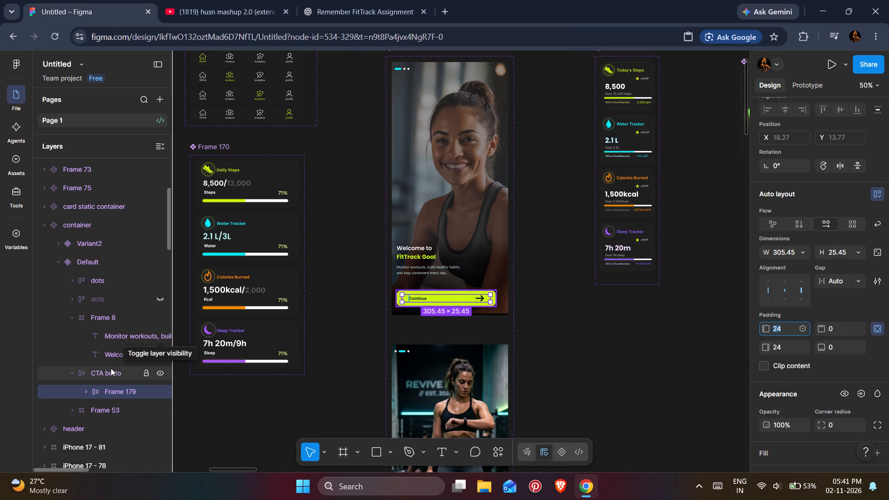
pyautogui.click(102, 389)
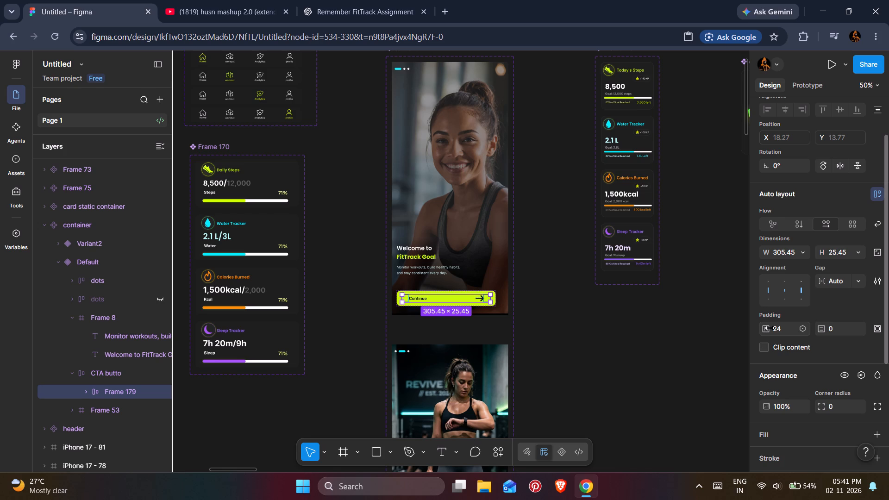
# Remove auto layout from Frame 179 inside the CTA button.
pyautogui.hotkey('ctrl', '+')
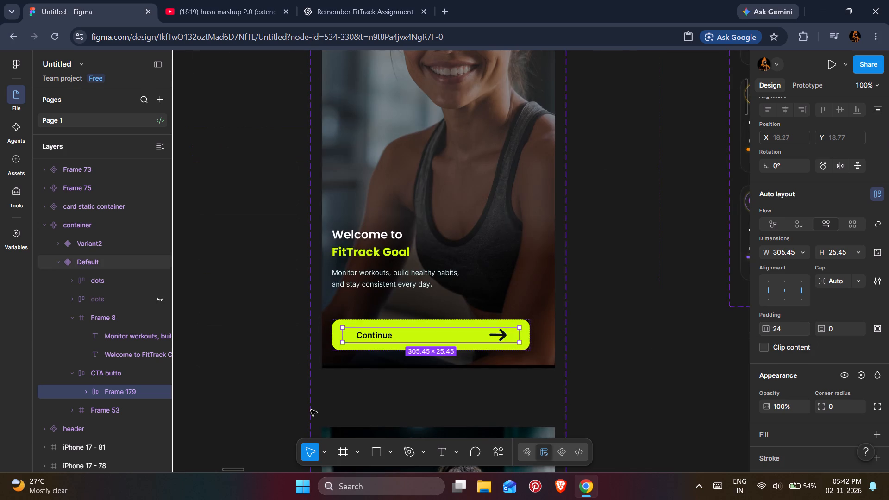
pyautogui.click(82, 388)
pyautogui.click(119, 405)
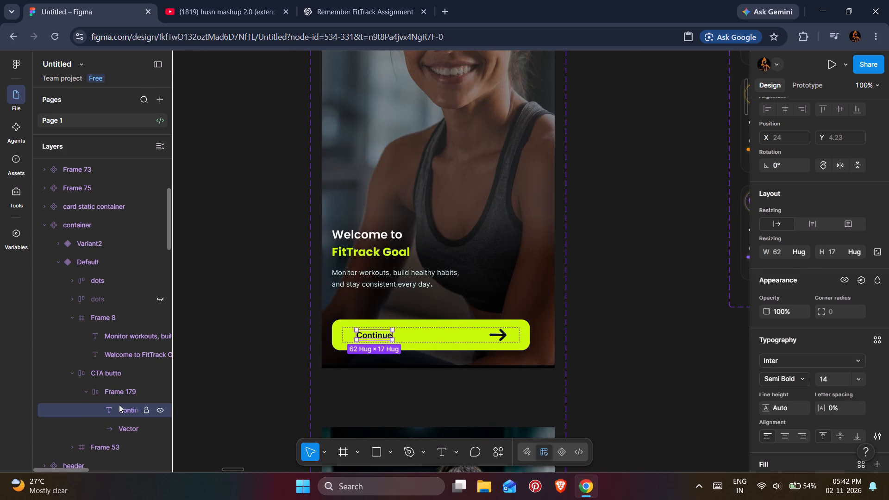
pyautogui.scroll(2, 840, 256)
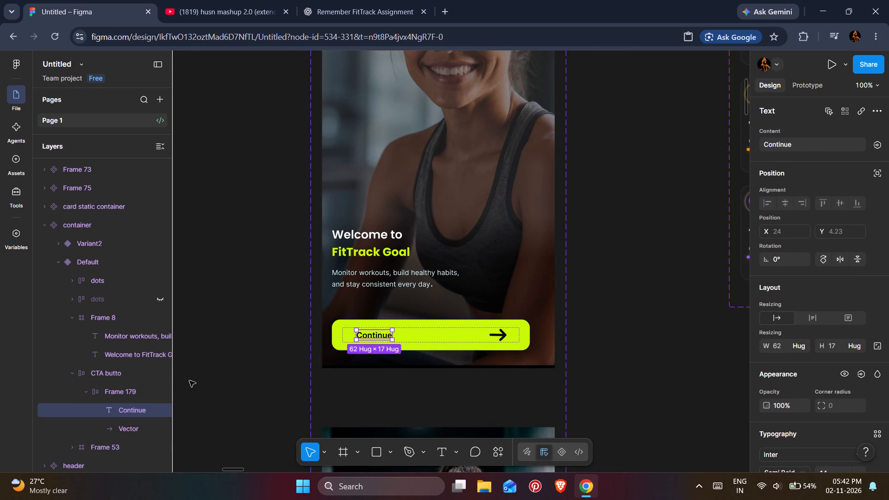
pyautogui.click(105, 391)
pyautogui.click(874, 248)
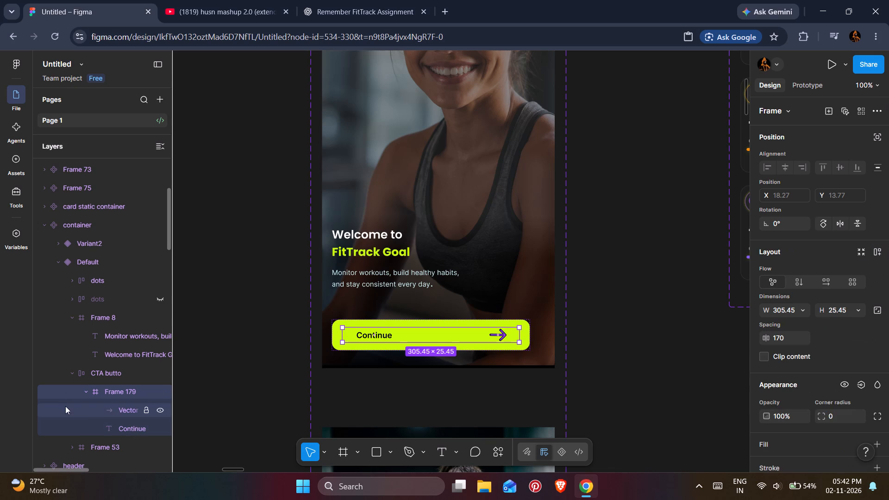
# Centre the "Continue" label horizontally within Frame 179.
pyautogui.click(125, 428)
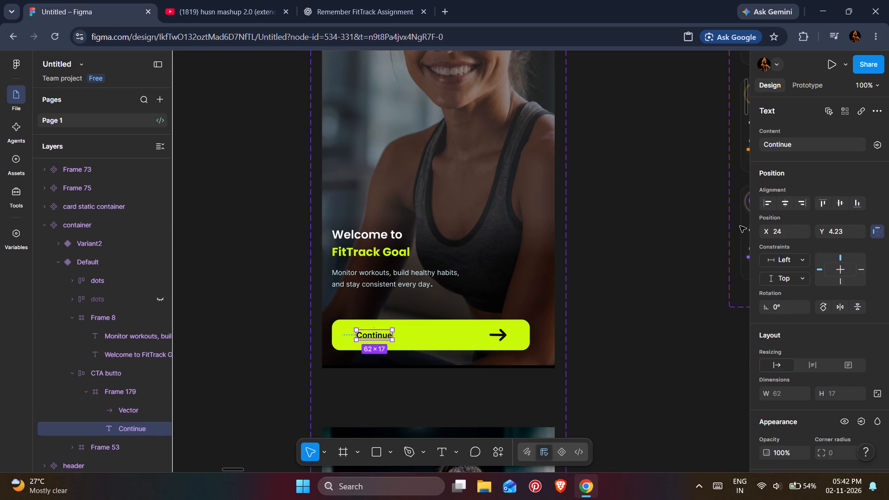
pyautogui.click(784, 197)
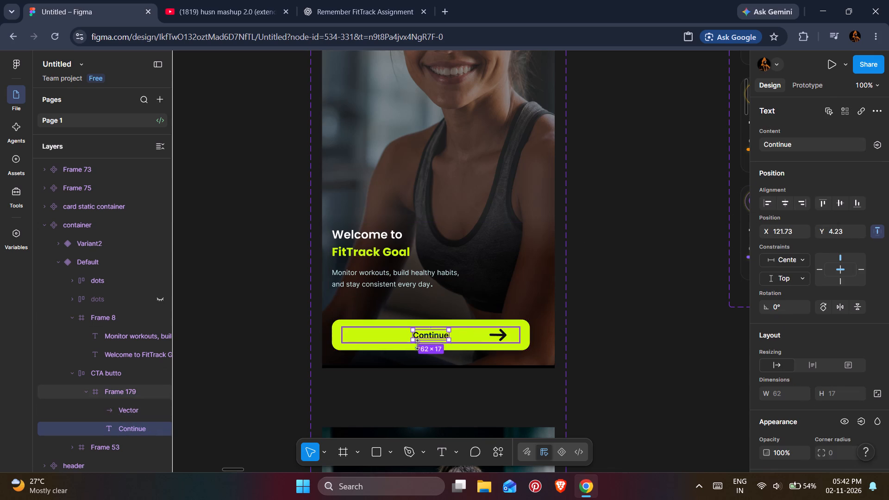
# Reapply horizontal auto layout to Frame 179 in the CTA button and set its gap to Auto.
pyautogui.click(371, 342)
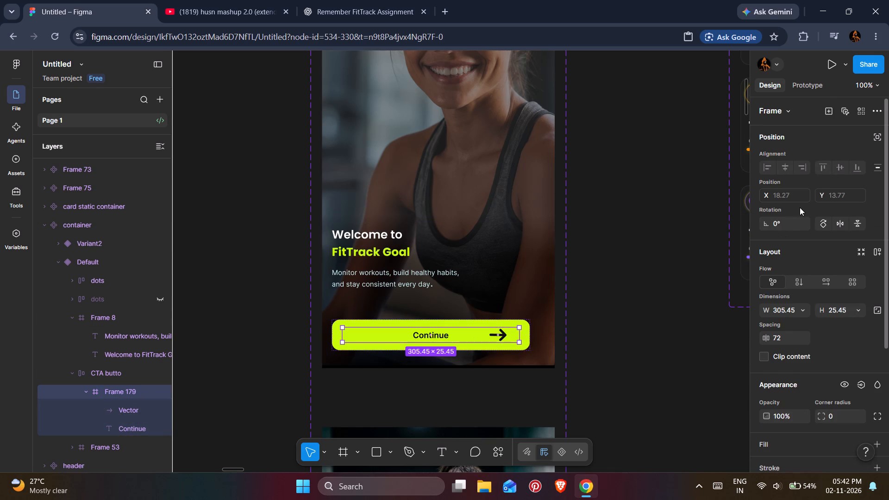
pyautogui.click(878, 244)
pyautogui.click(876, 255)
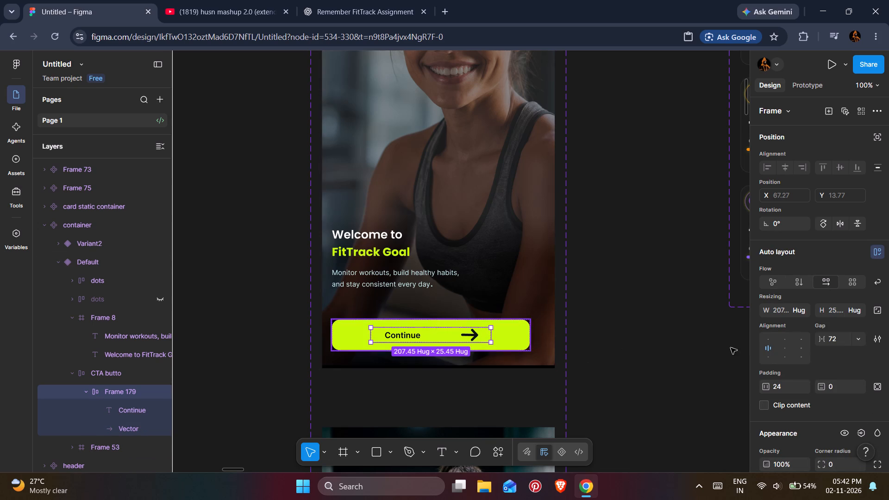
pyautogui.doubleClick(779, 348)
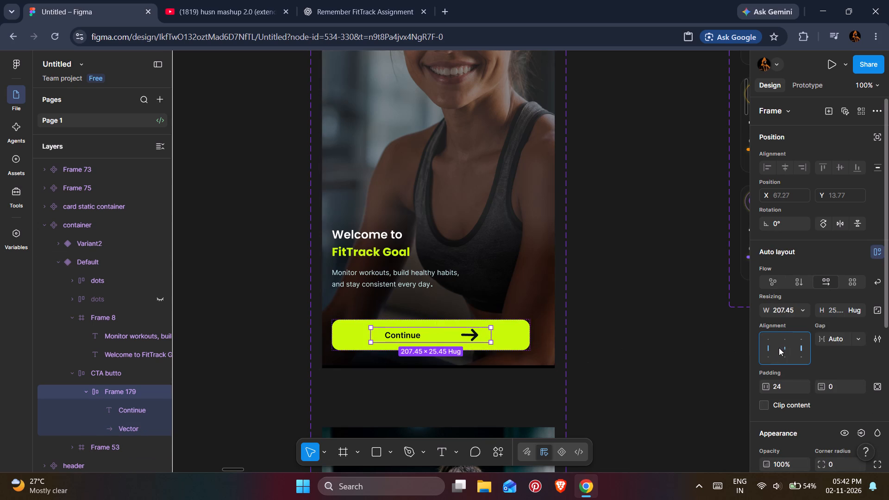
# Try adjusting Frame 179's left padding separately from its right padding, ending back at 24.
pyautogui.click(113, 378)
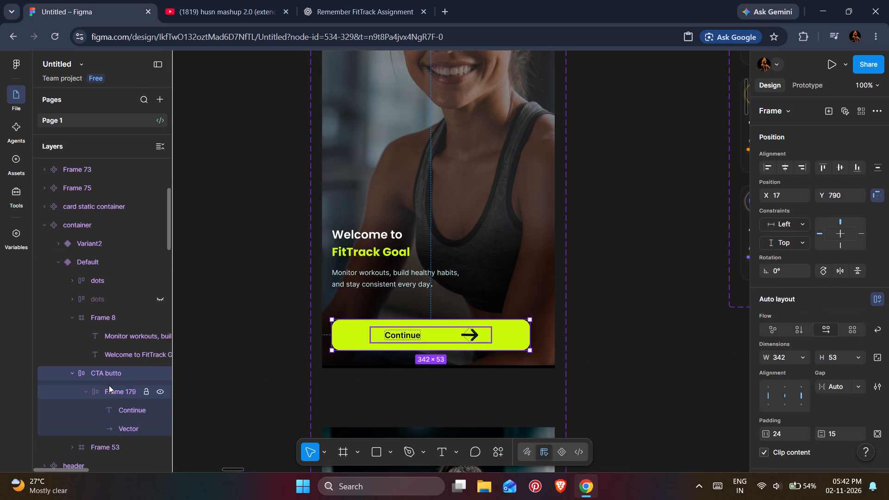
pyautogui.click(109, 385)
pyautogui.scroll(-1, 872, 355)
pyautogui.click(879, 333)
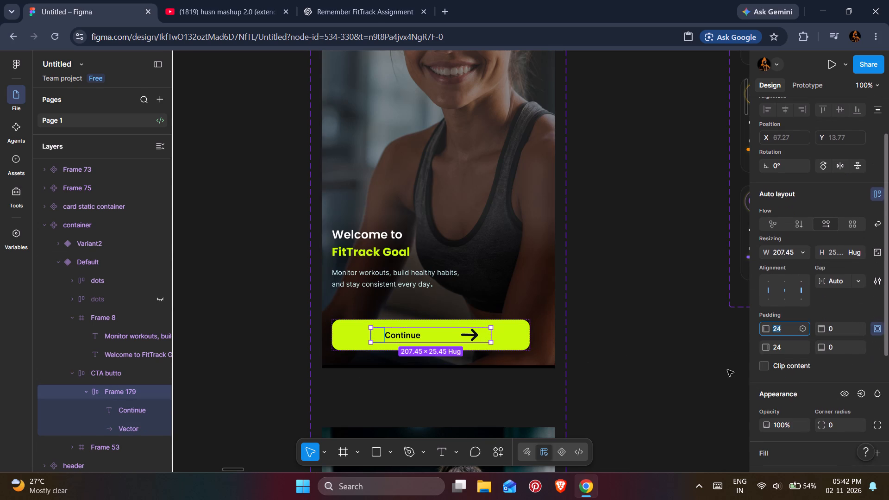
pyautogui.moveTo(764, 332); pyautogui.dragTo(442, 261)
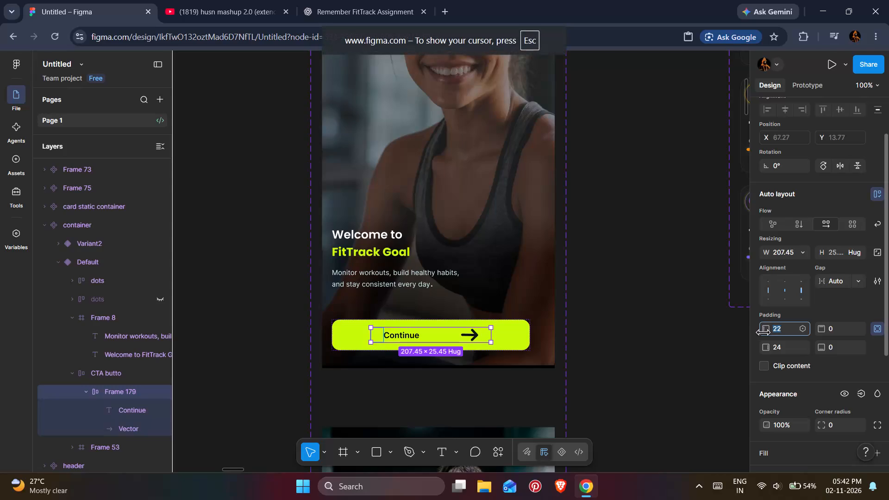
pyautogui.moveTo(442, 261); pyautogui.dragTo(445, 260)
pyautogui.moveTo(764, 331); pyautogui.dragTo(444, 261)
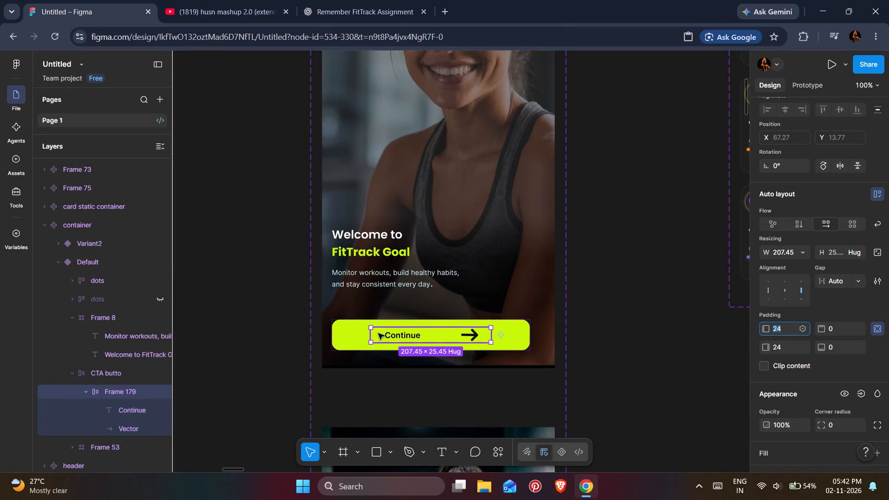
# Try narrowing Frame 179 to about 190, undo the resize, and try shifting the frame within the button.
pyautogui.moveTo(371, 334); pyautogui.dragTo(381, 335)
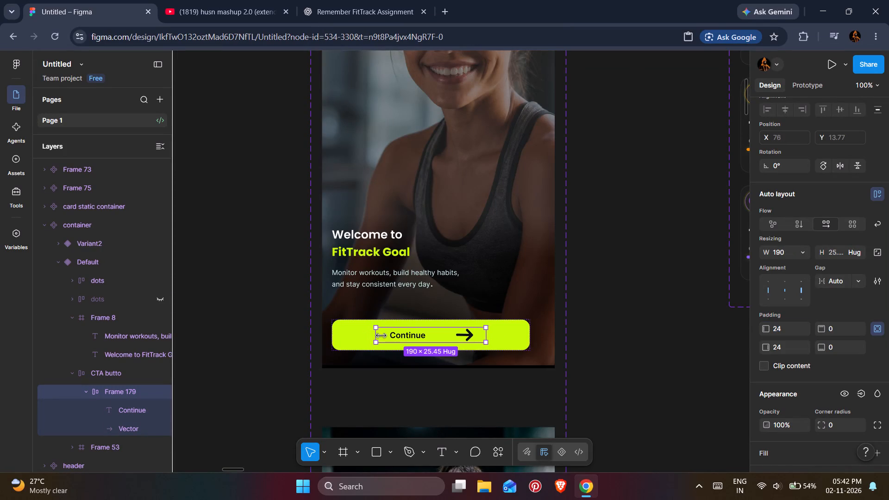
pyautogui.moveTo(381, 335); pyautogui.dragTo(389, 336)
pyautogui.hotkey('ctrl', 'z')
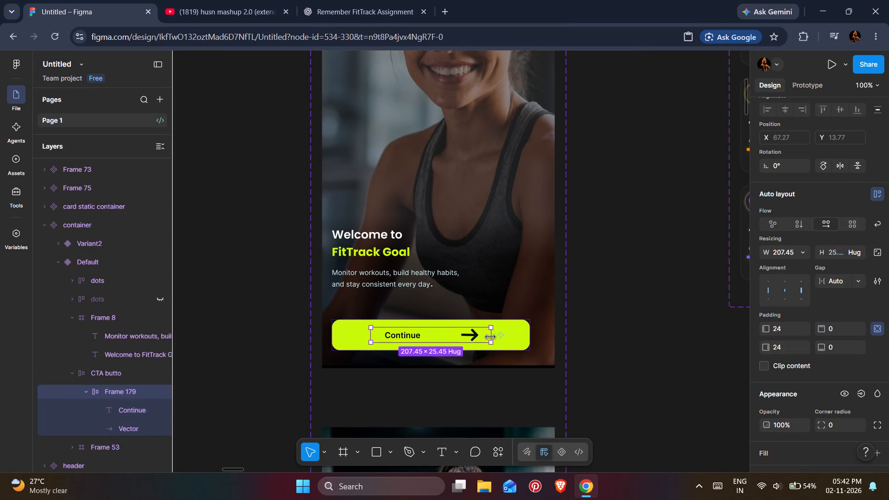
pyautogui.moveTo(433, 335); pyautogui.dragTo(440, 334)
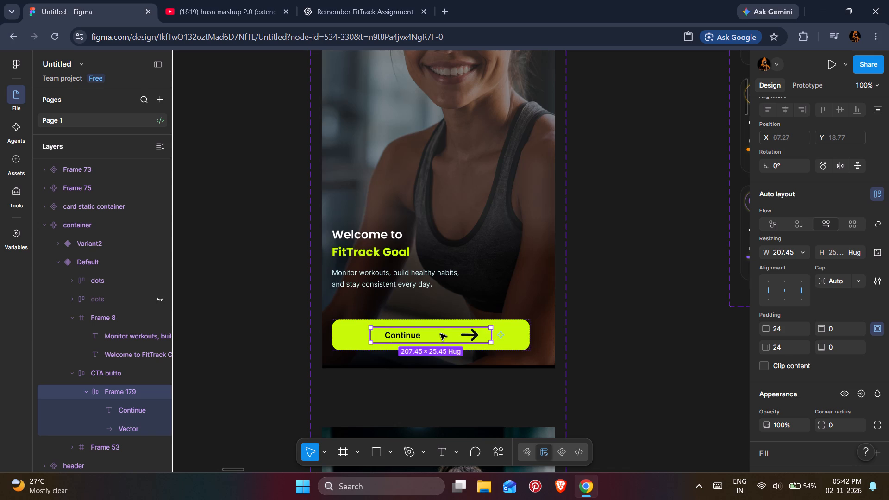
# Set the CTA button frame's horizontal padding to 26, undoing any further padding change.
pyautogui.click(97, 368)
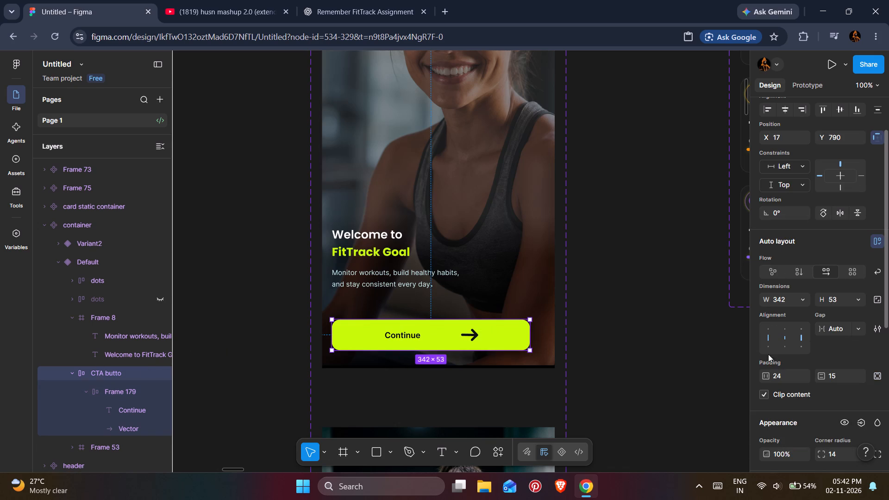
pyautogui.moveTo(768, 377); pyautogui.dragTo(446, 261)
pyautogui.click(768, 377)
pyautogui.moveTo(767, 377); pyautogui.dragTo(445, 261)
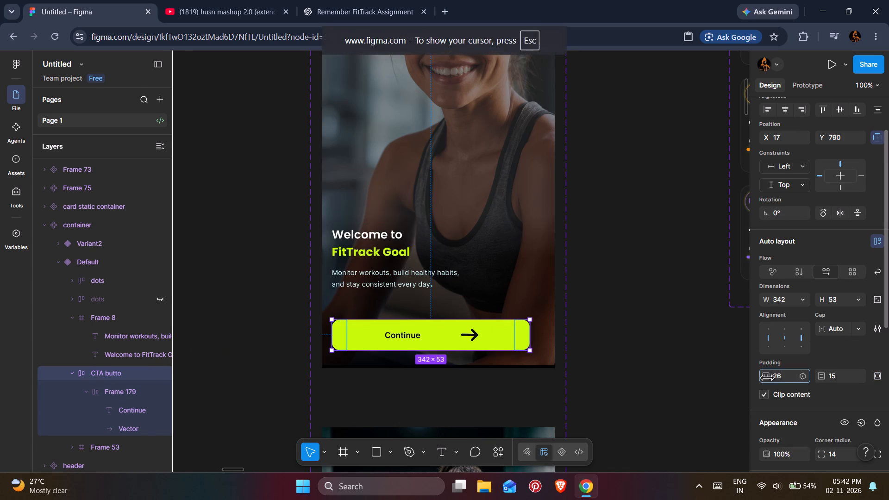
pyautogui.moveTo(445, 261); pyautogui.dragTo(469, 259)
pyautogui.hotkey('ctrl', 'z')
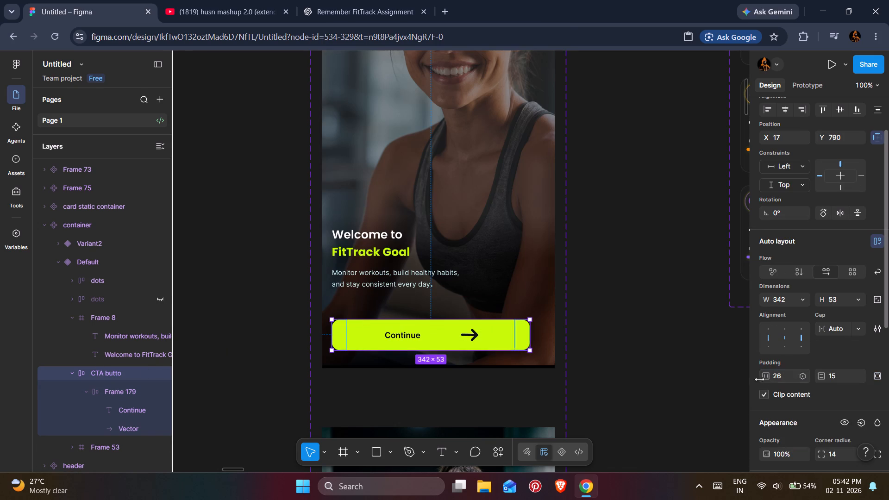
pyautogui.click(883, 373)
pyautogui.scroll(6, 865, 313)
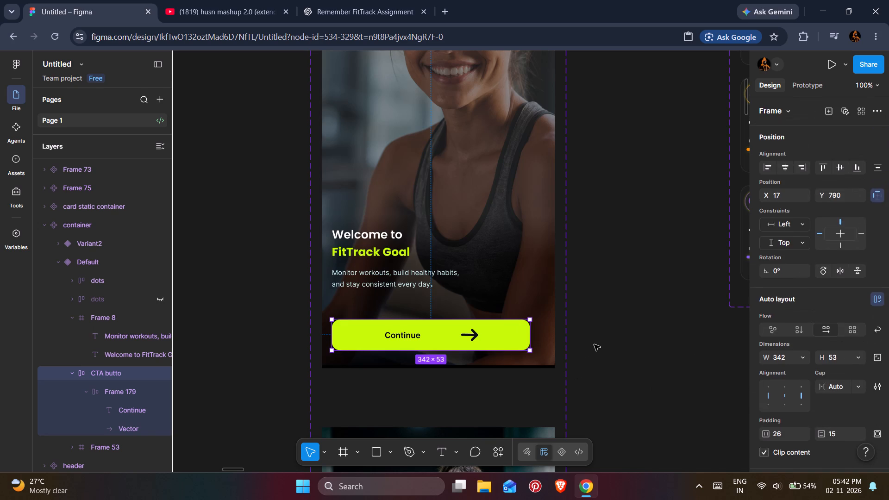
pyautogui.click(597, 342)
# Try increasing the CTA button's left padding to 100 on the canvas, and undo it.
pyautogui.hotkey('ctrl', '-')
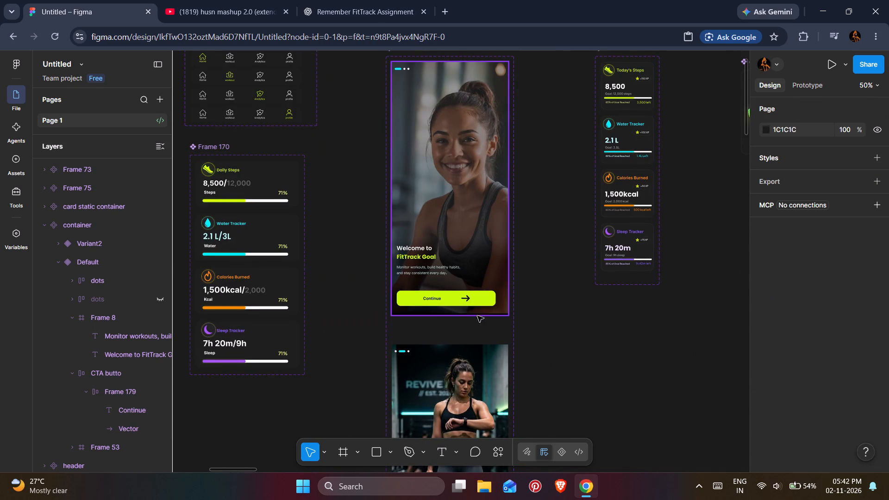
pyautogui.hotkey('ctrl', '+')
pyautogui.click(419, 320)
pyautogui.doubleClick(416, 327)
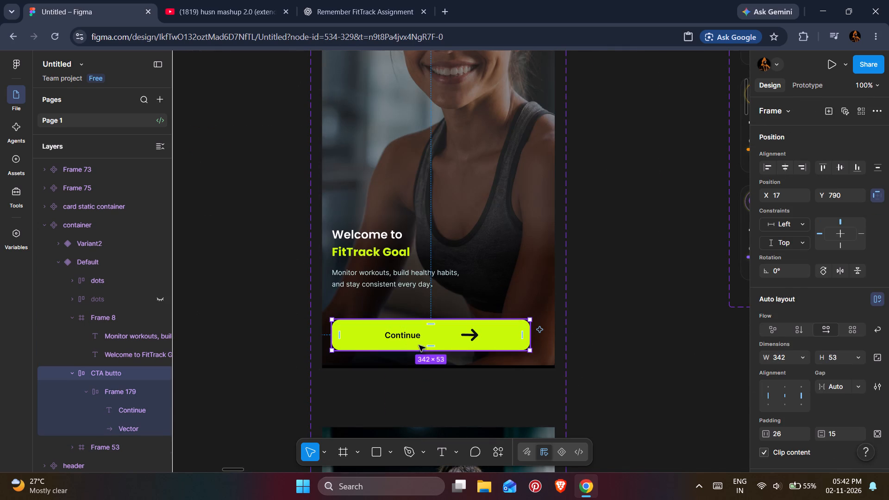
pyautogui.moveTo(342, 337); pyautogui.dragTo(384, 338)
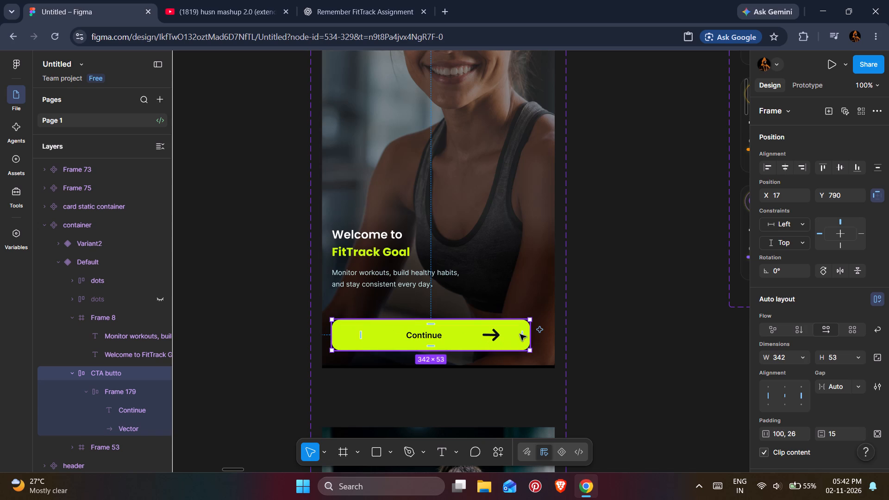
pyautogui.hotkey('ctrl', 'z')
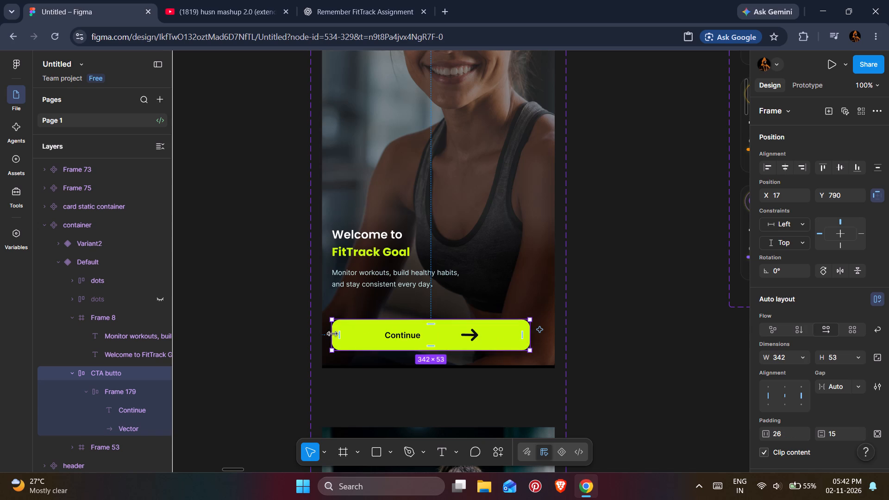
# Remove auto layout from Frame 179 and narrow the frame to 184 × 25.
pyautogui.doubleClick(395, 338)
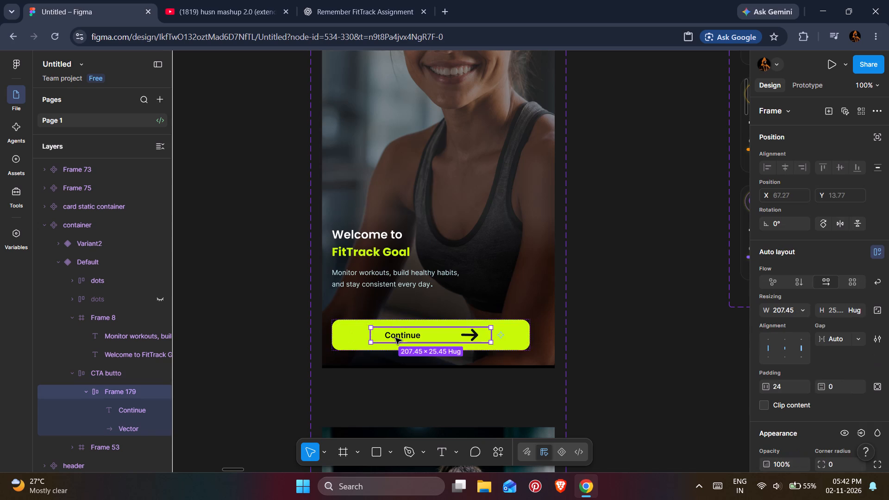
pyautogui.click(881, 253)
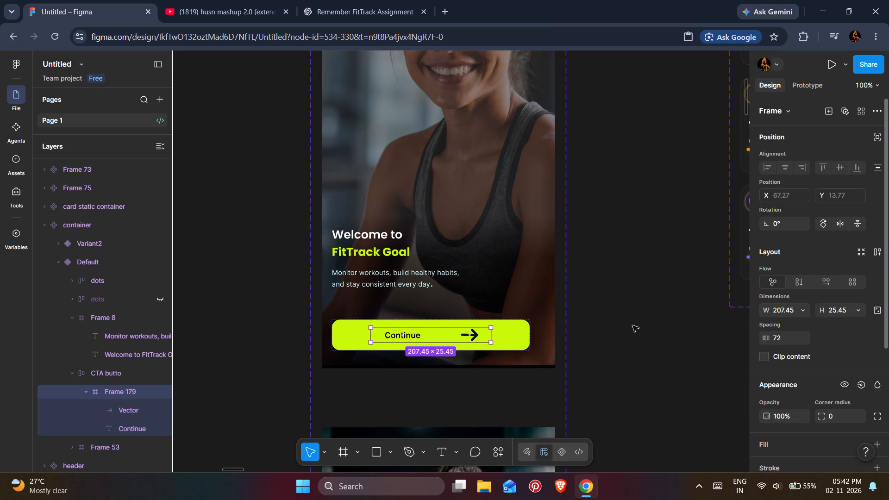
pyautogui.moveTo(369, 335); pyautogui.dragTo(379, 336)
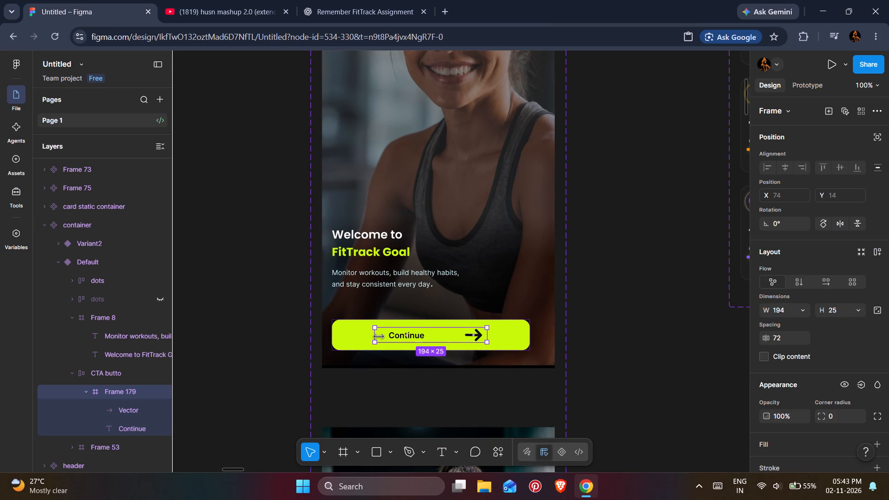
pyautogui.moveTo(379, 336); pyautogui.dragTo(385, 337)
pyautogui.moveTo(431, 333); pyautogui.dragTo(441, 333)
pyautogui.click(443, 333)
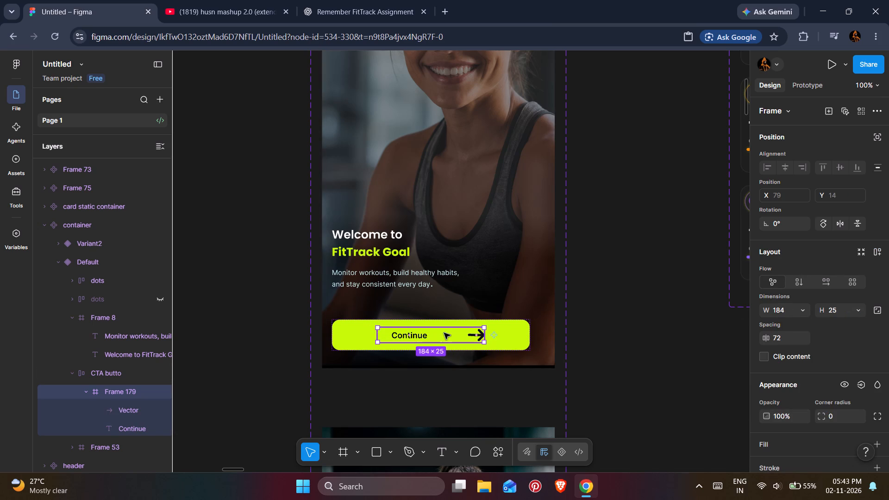
# Remove auto layout from the CTA button frame.
pyautogui.click(100, 377)
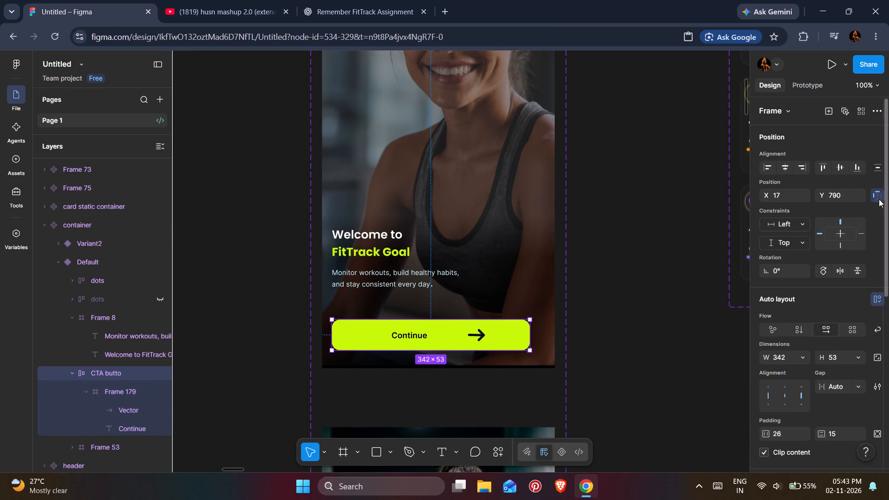
pyautogui.click(877, 295)
# Move Frame 179 within the CTA button to X 117, bringing the "Continue" label near the button's centre.
pyautogui.click(108, 394)
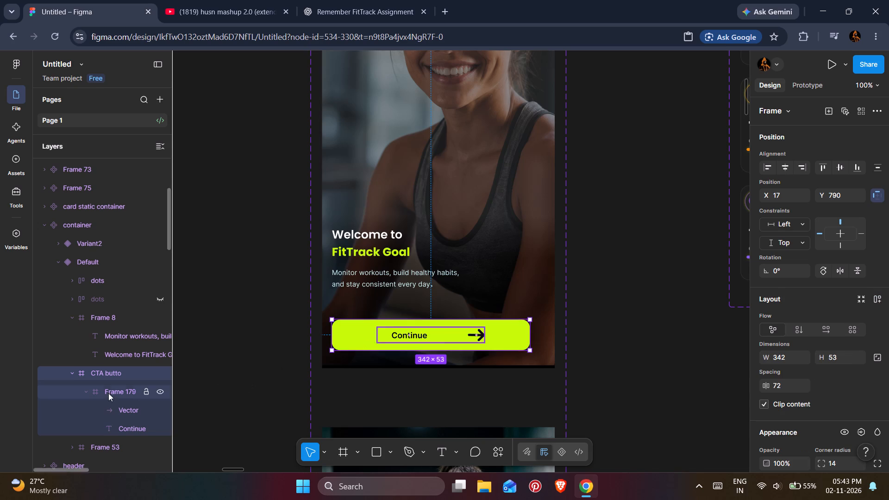
pyautogui.click(783, 164)
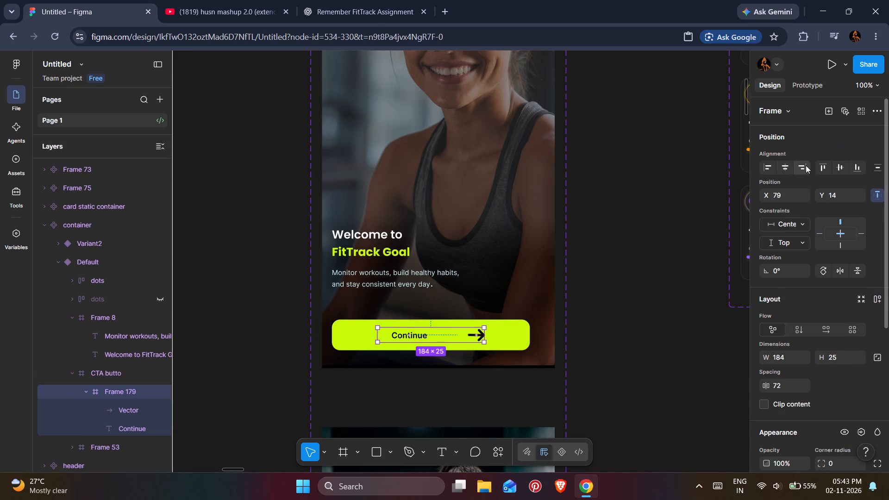
pyautogui.moveTo(403, 339); pyautogui.dragTo(410, 339)
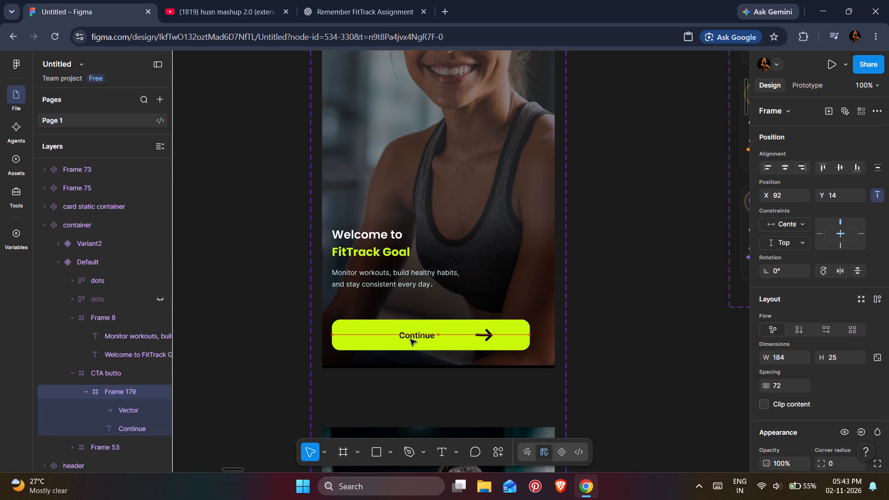
pyautogui.moveTo(410, 339); pyautogui.dragTo(413, 339)
pyautogui.moveTo(414, 339); pyautogui.dragTo(426, 339)
pyautogui.click(527, 344)
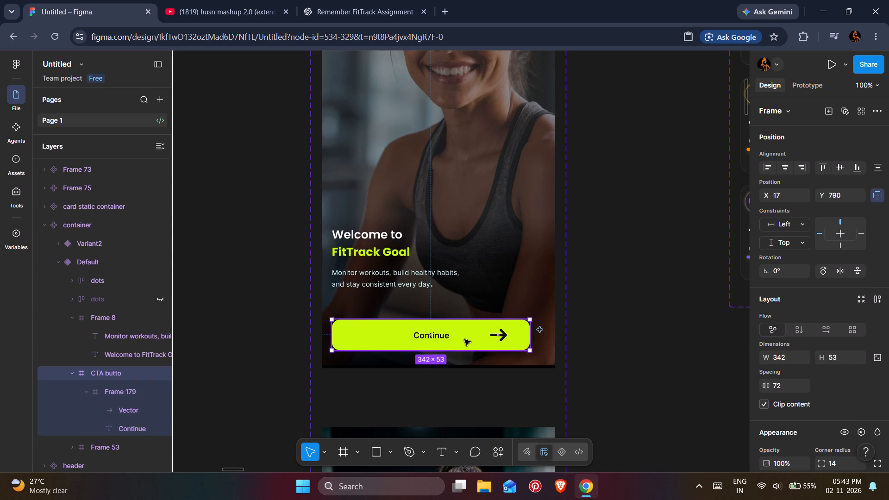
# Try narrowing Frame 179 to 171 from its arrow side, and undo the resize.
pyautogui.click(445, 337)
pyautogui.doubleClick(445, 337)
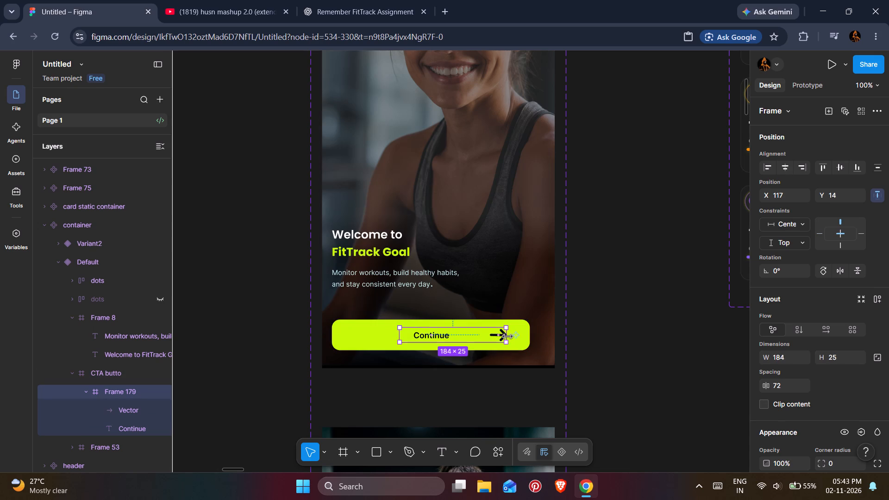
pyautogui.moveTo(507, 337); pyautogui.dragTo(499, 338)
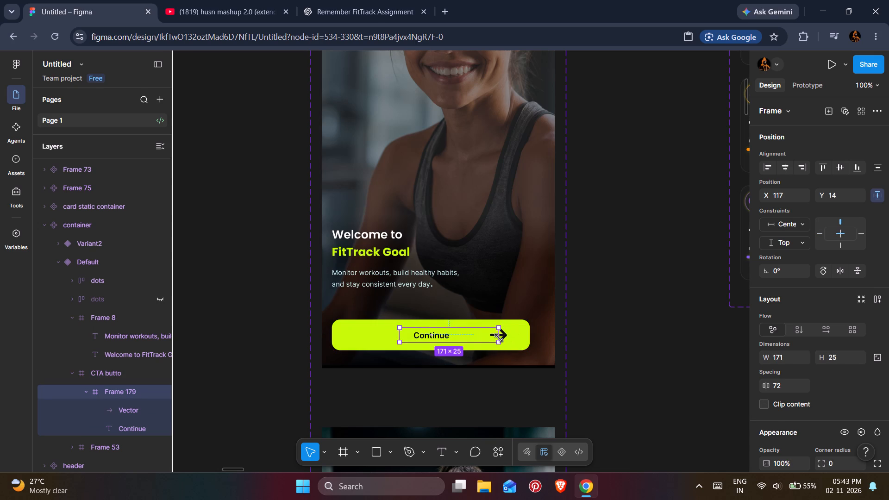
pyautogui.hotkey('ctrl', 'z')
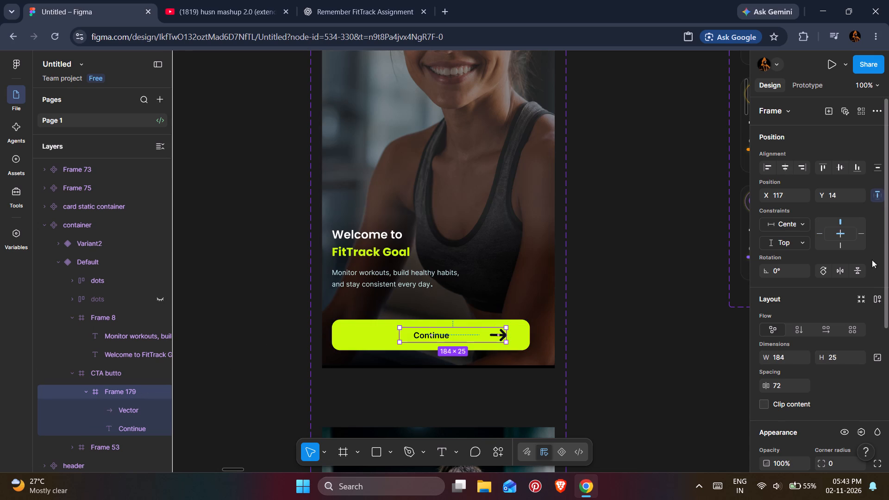
# Reapply auto layout to Frame 179 inside the CTA button.
pyautogui.click(876, 292)
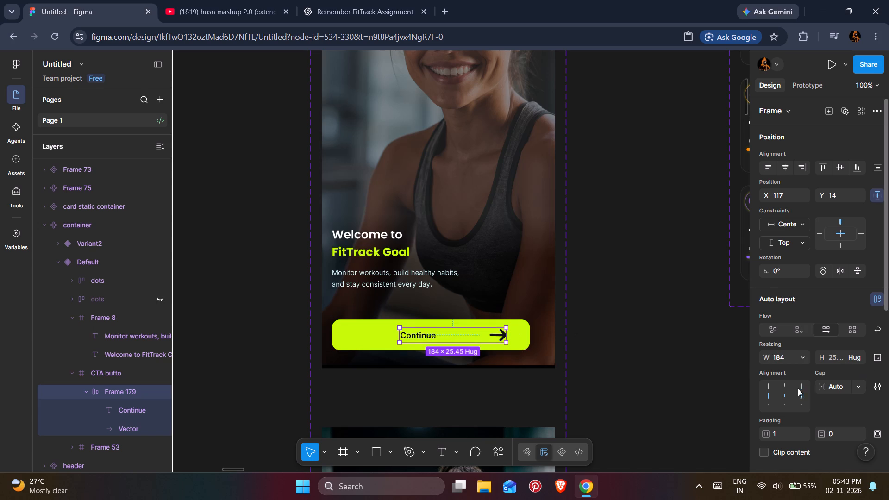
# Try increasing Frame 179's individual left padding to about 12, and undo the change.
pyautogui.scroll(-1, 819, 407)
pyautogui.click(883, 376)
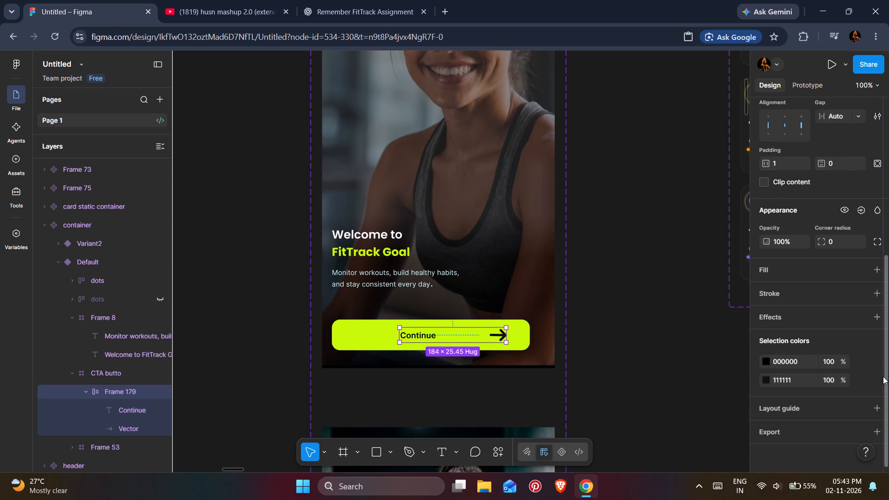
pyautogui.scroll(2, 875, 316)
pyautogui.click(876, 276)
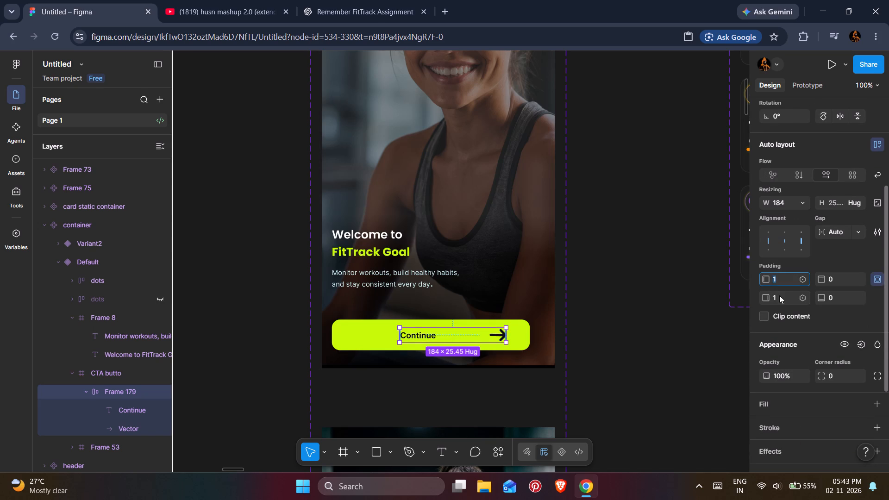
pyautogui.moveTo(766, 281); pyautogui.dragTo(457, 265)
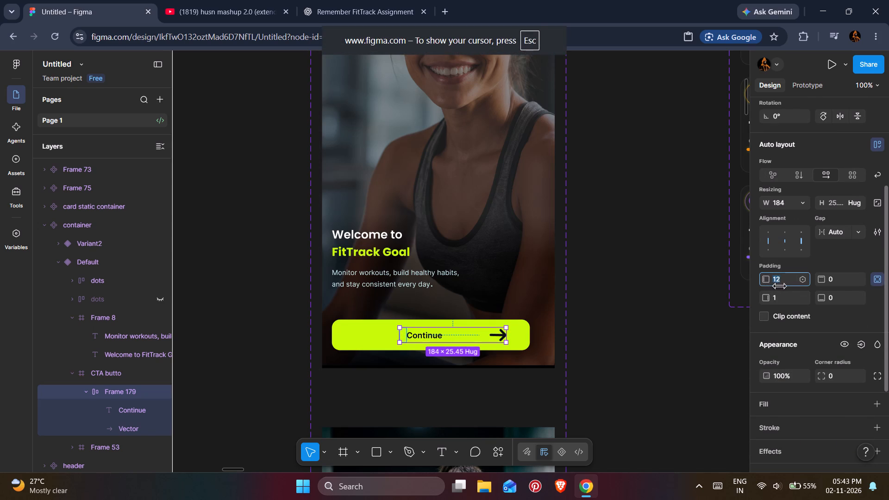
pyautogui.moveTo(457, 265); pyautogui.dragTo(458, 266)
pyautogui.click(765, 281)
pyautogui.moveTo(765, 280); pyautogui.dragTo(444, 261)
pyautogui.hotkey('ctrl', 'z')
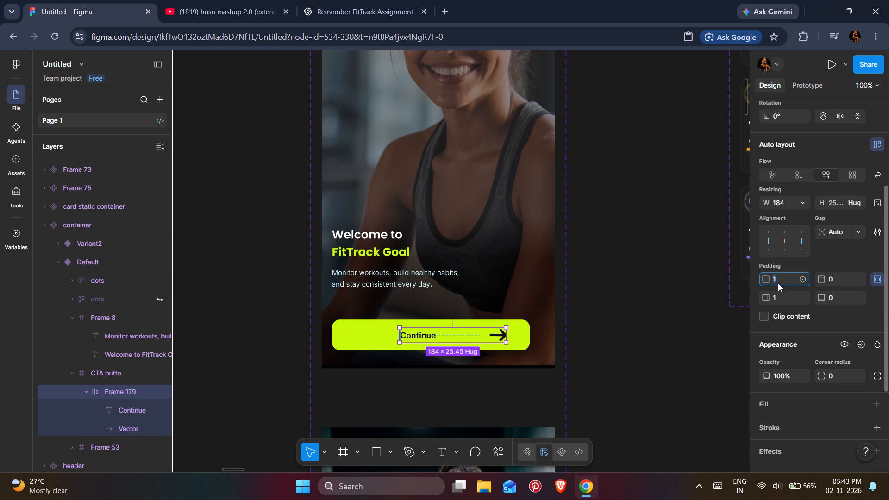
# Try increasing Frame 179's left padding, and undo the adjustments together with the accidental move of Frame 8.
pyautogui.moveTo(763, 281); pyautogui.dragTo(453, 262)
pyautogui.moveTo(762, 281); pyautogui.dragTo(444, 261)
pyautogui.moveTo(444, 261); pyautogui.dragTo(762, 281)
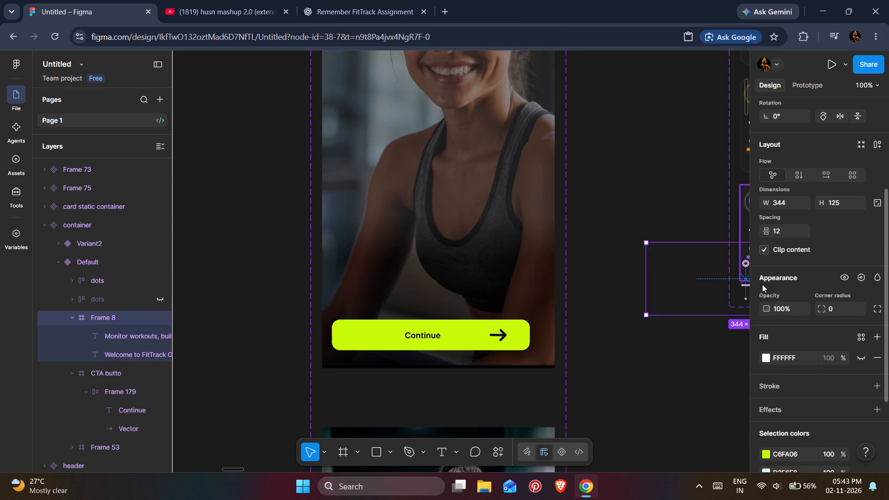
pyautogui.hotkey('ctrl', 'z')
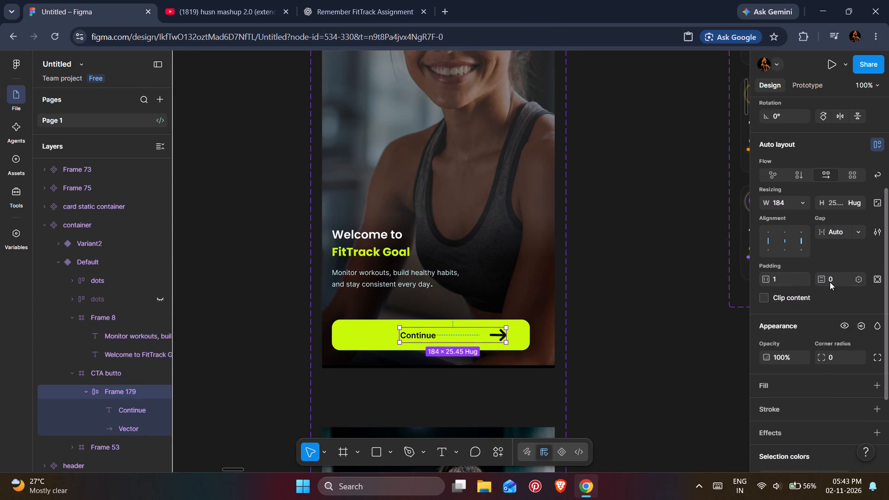
# Set Frame 179's individual padding to 9 left, 8 right, 5 top and 6 bottom.
pyautogui.click(878, 280)
pyautogui.moveTo(759, 278); pyautogui.dragTo(445, 261)
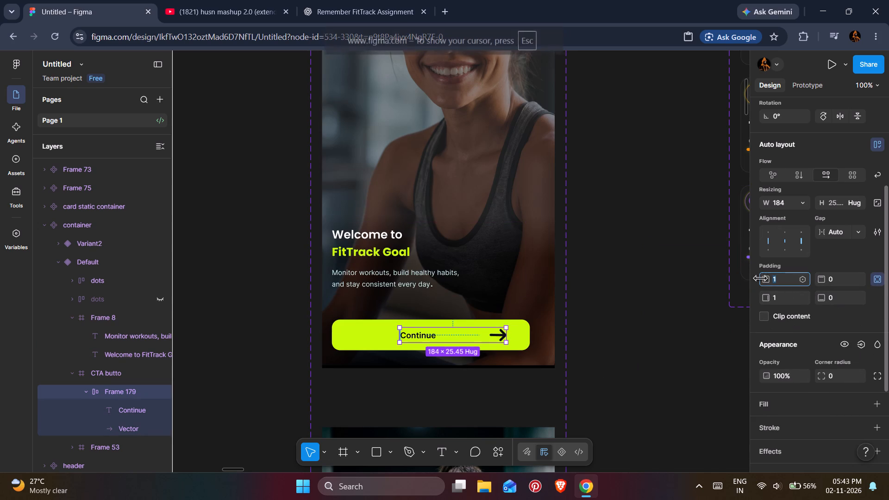
pyautogui.moveTo(445, 261); pyautogui.dragTo(454, 261)
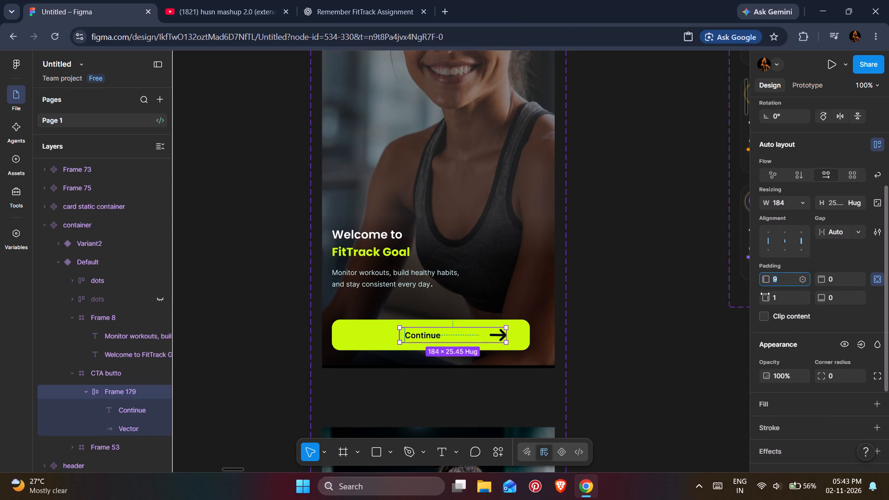
pyautogui.moveTo(764, 301); pyautogui.dragTo(454, 261)
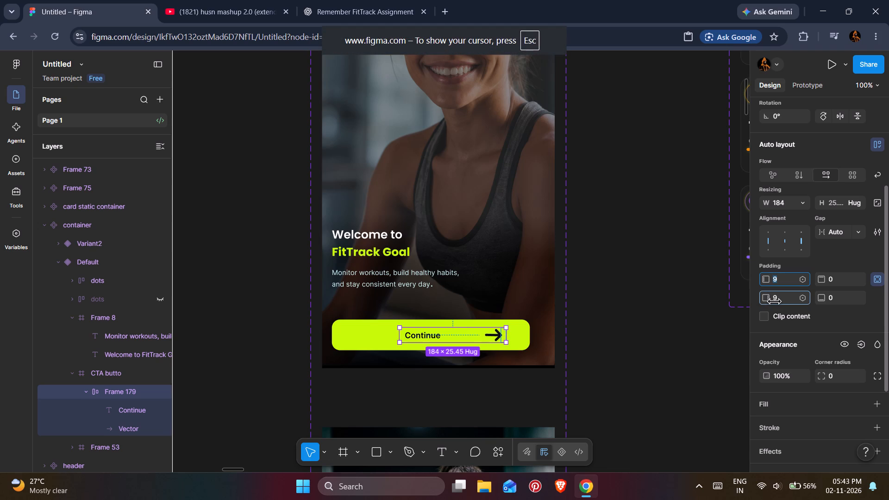
pyautogui.moveTo(454, 261); pyautogui.dragTo(452, 262)
pyautogui.moveTo(818, 278); pyautogui.dragTo(447, 261)
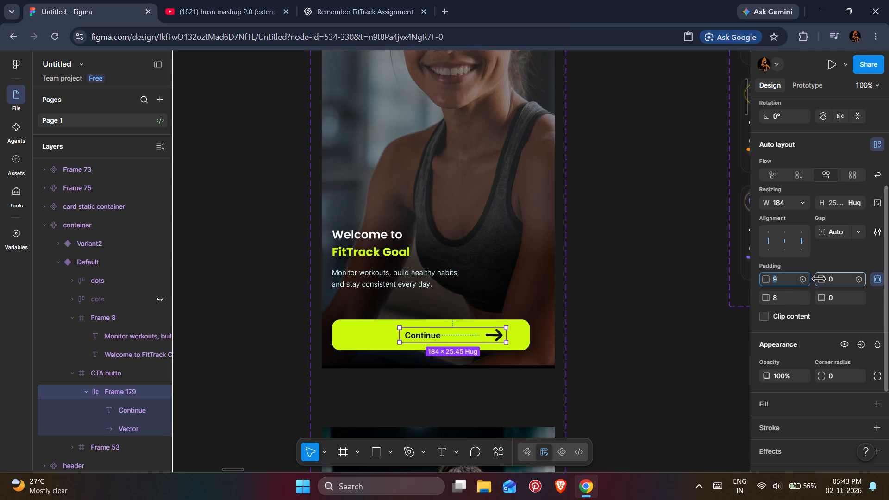
pyautogui.moveTo(447, 261); pyautogui.dragTo(449, 262)
pyautogui.moveTo(820, 297); pyautogui.dragTo(447, 260)
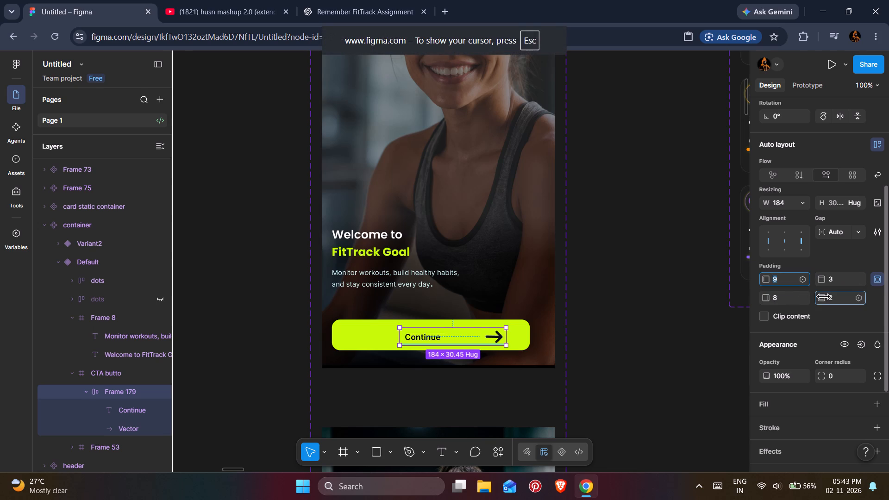
pyautogui.moveTo(447, 260); pyautogui.dragTo(451, 261)
pyautogui.moveTo(818, 282); pyautogui.dragTo(447, 260)
pyautogui.click(614, 312)
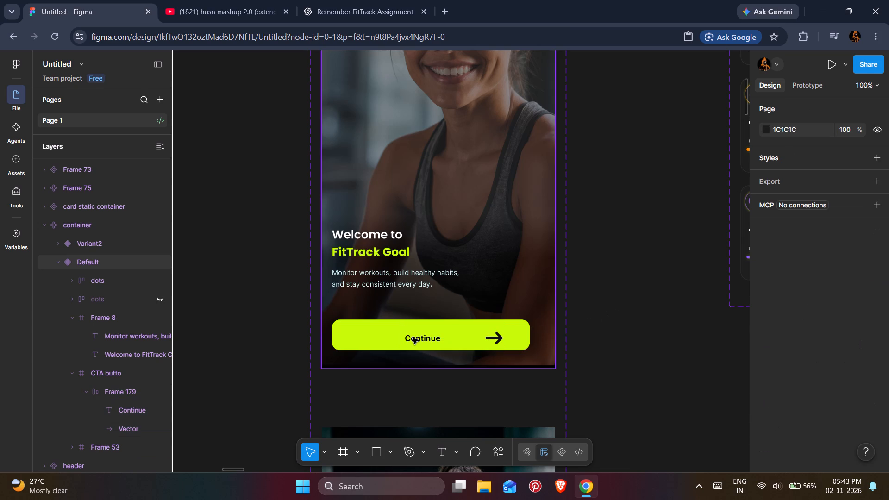
# Nudge Frame 179 upwards by 5 px within the CTA button.
pyautogui.doubleClick(413, 338)
pyautogui.doubleClick(413, 338)
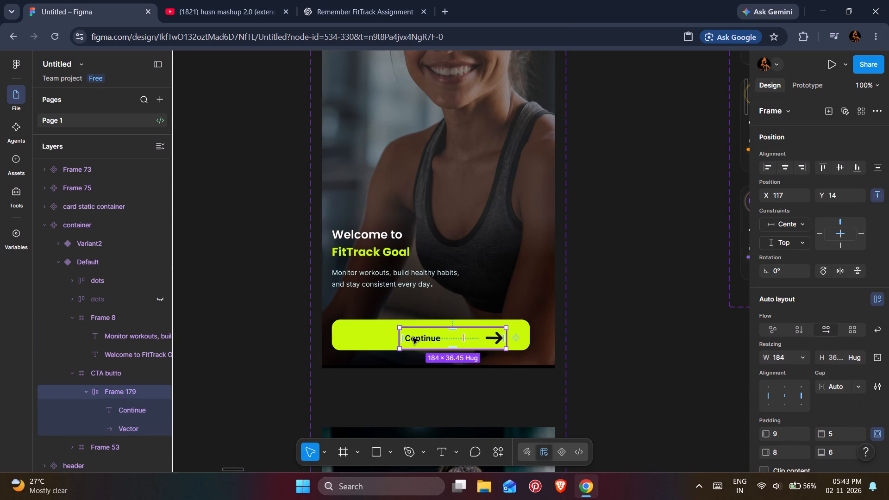
pyautogui.press('Up')
pyautogui.press('Up')
pyautogui.press('Up')
pyautogui.press('Up')
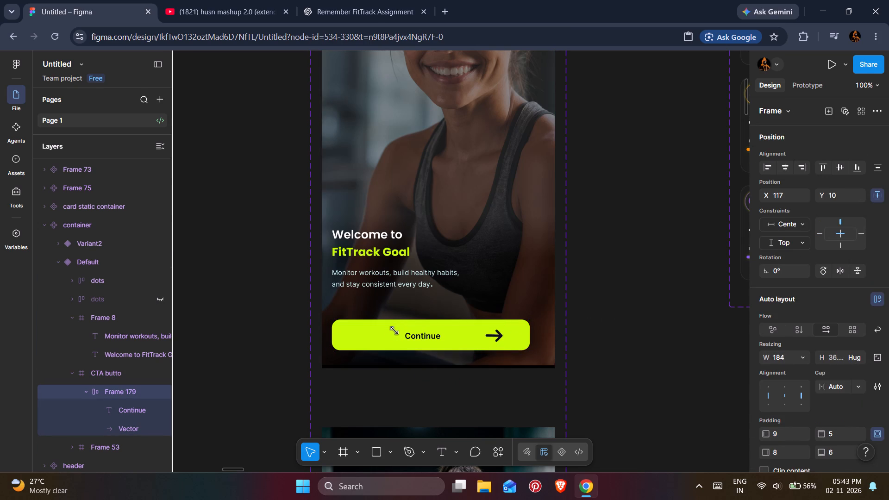
pyautogui.press('Up')
# Apply auto layout to the "CTA butto" frame with centred alignment and an Auto gap.
pyautogui.click(125, 370)
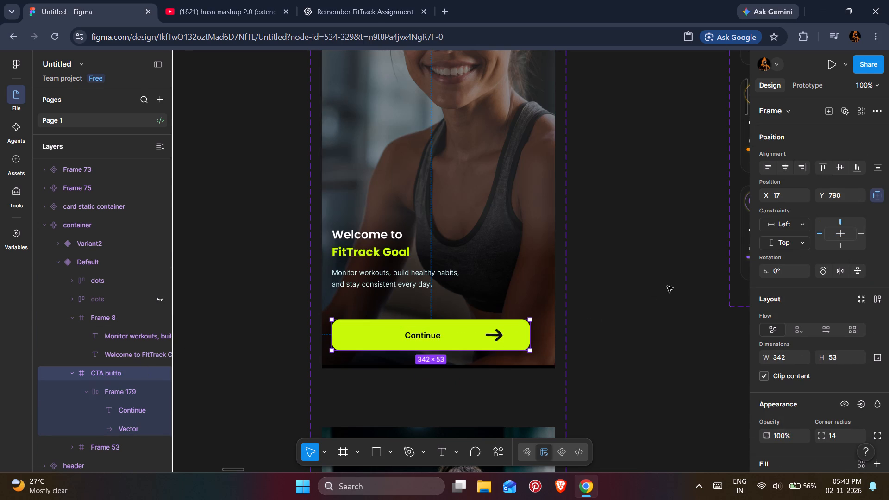
pyautogui.click(874, 297)
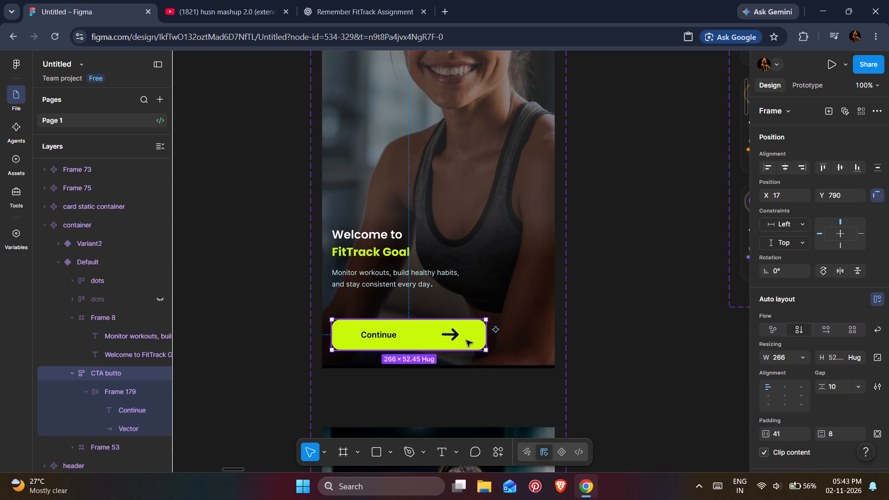
pyautogui.doubleClick(785, 392)
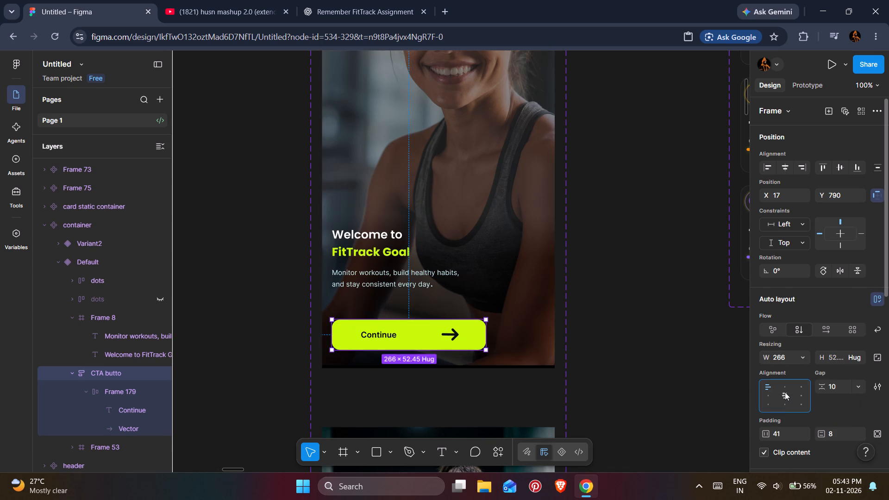
pyautogui.click(859, 361)
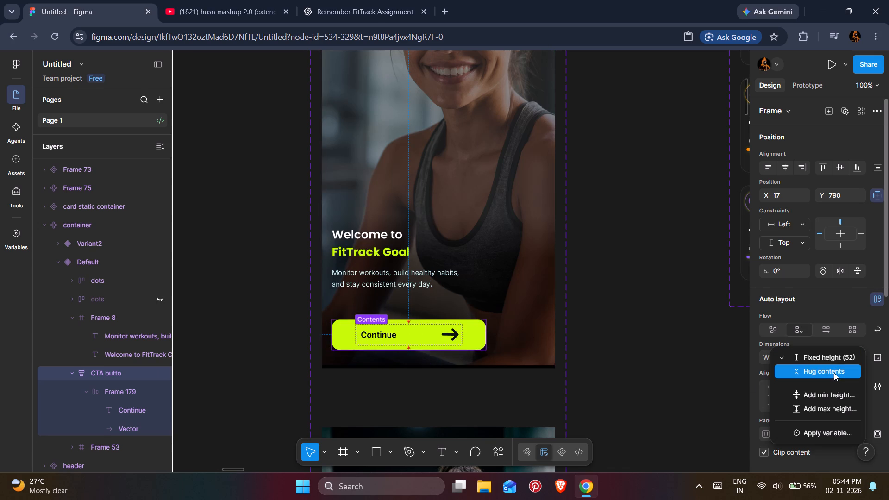
pyautogui.click(732, 372)
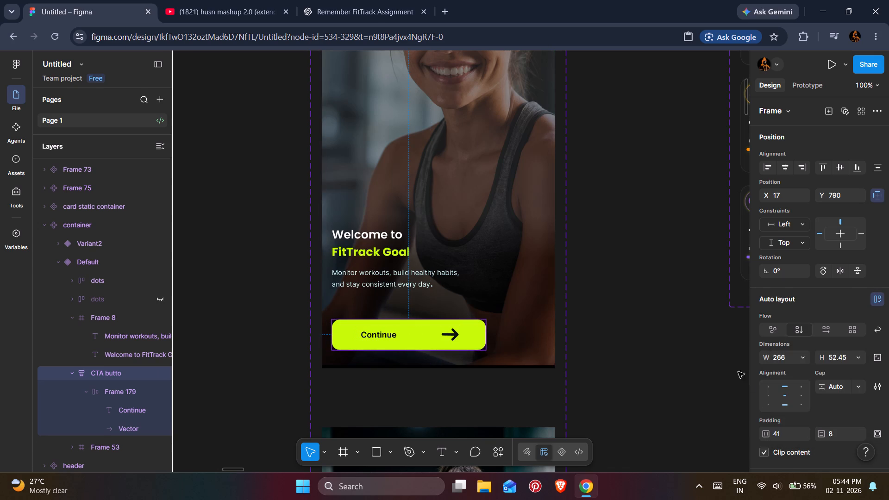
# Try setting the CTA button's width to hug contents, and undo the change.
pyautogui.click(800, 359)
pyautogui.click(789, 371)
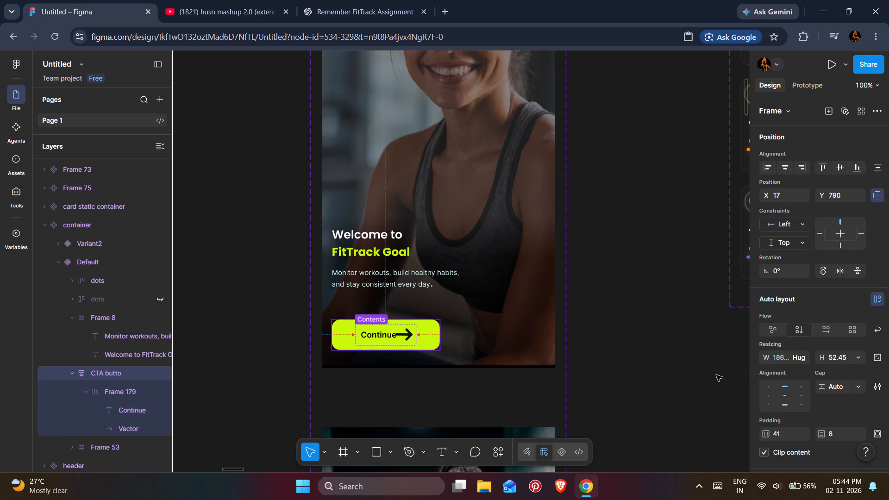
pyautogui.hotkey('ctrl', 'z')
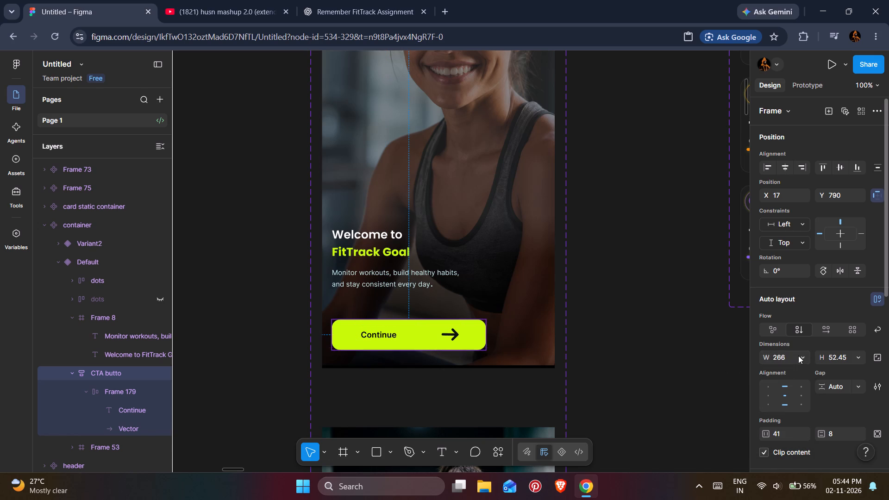
# Set the CTA button's width to hug contents, and stretch it from its arrow side to a width of 357.
pyautogui.click(798, 356)
pyautogui.click(793, 369)
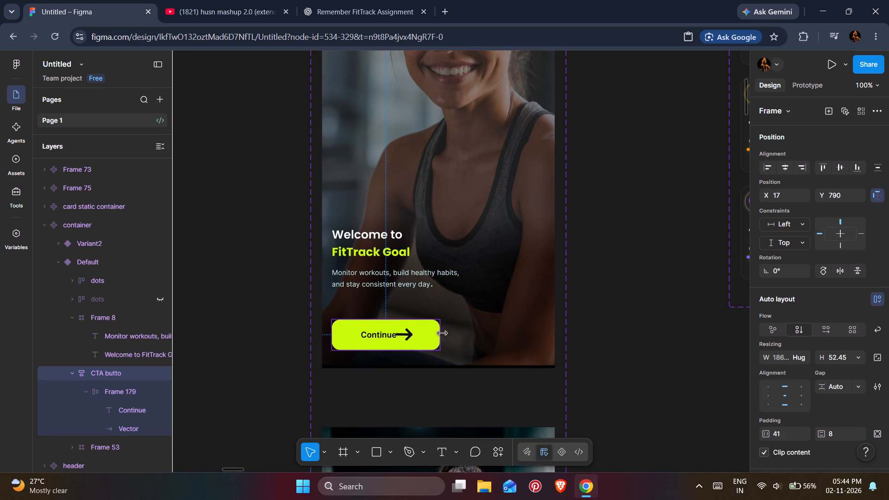
pyautogui.moveTo(440, 334); pyautogui.dragTo(531, 337)
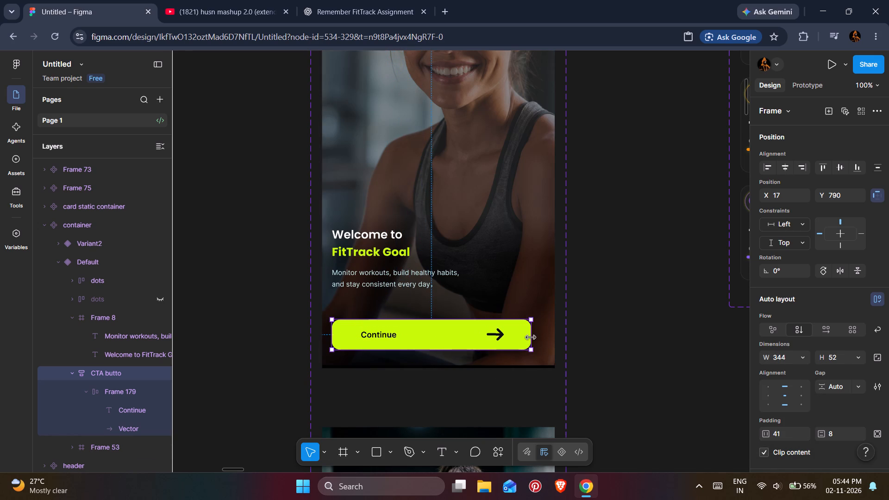
pyautogui.moveTo(531, 337); pyautogui.dragTo(538, 338)
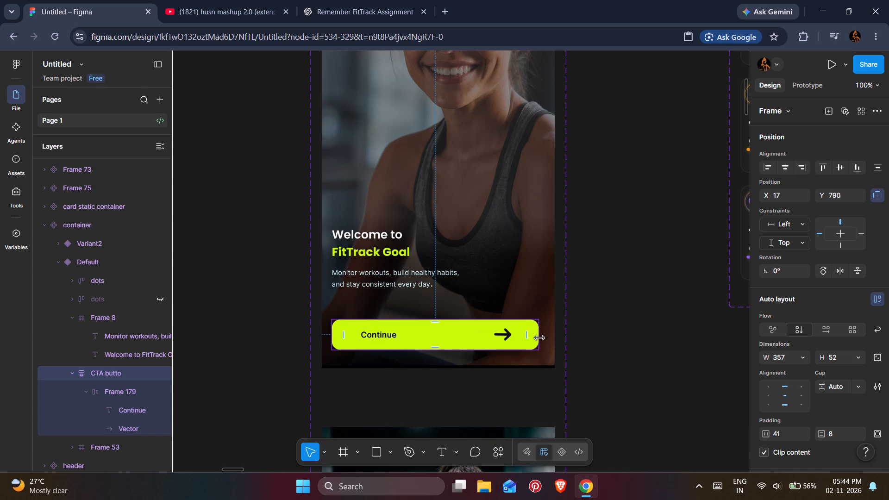
# Compare the auto layout settings of the CTA button and its nested Frame 179.
pyautogui.doubleClick(385, 334)
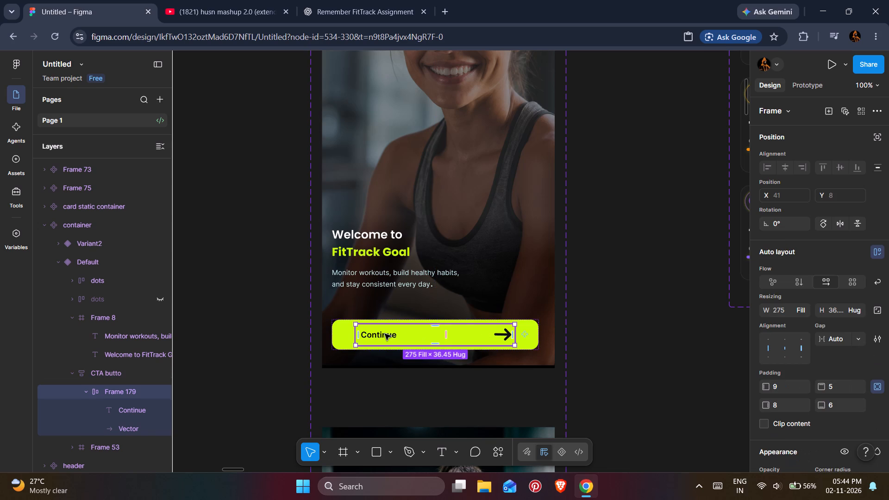
pyautogui.click(427, 335)
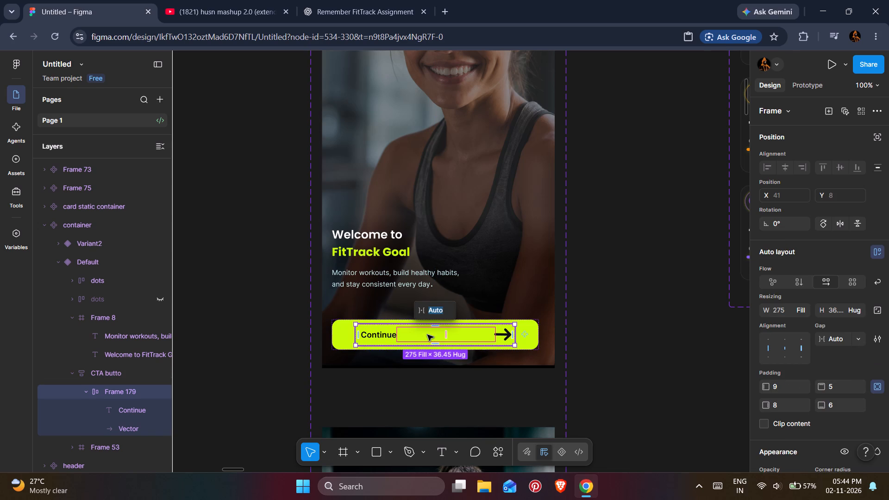
pyautogui.click(644, 296)
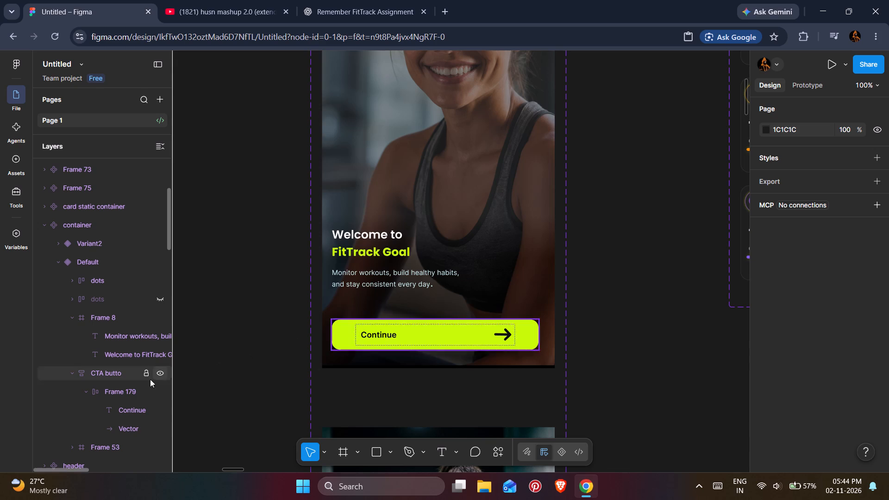
pyautogui.click(121, 390)
pyautogui.click(102, 375)
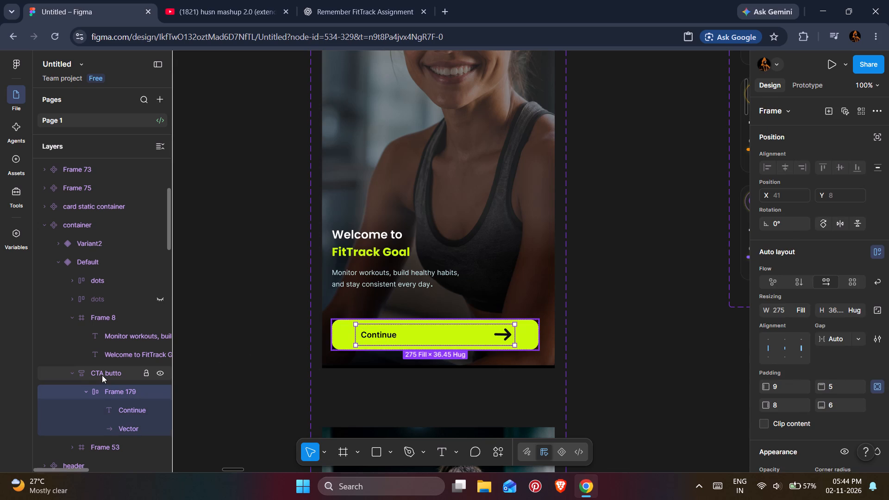
pyautogui.click(108, 390)
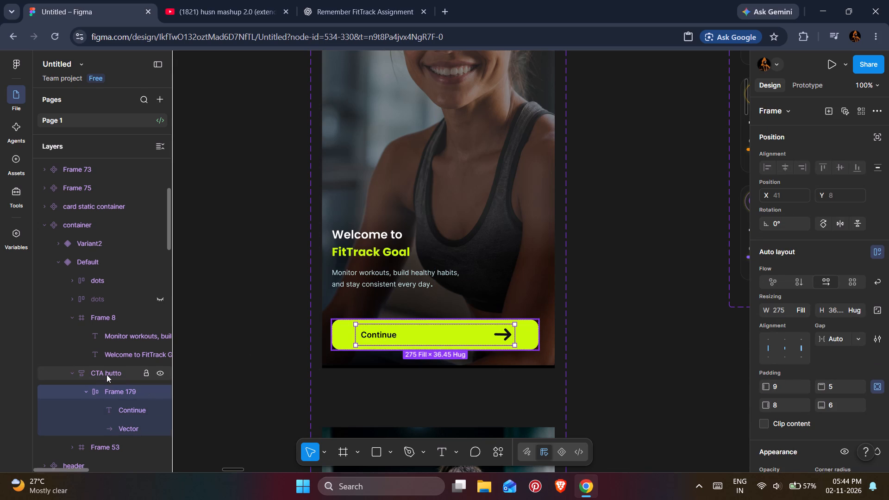
pyautogui.click(106, 375)
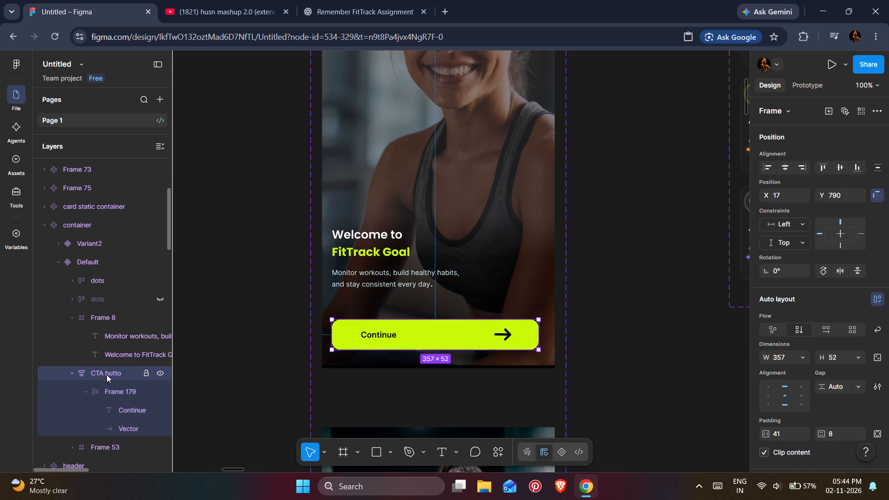
pyautogui.click(106, 384)
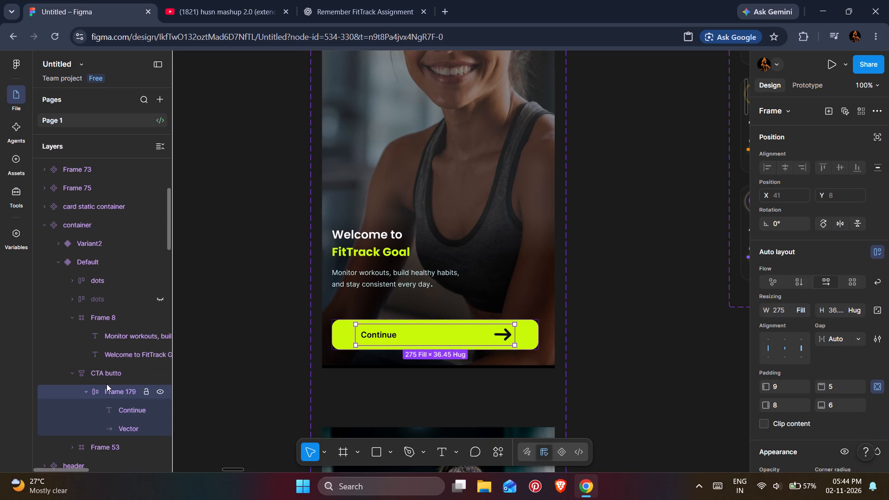
pyautogui.click(106, 369)
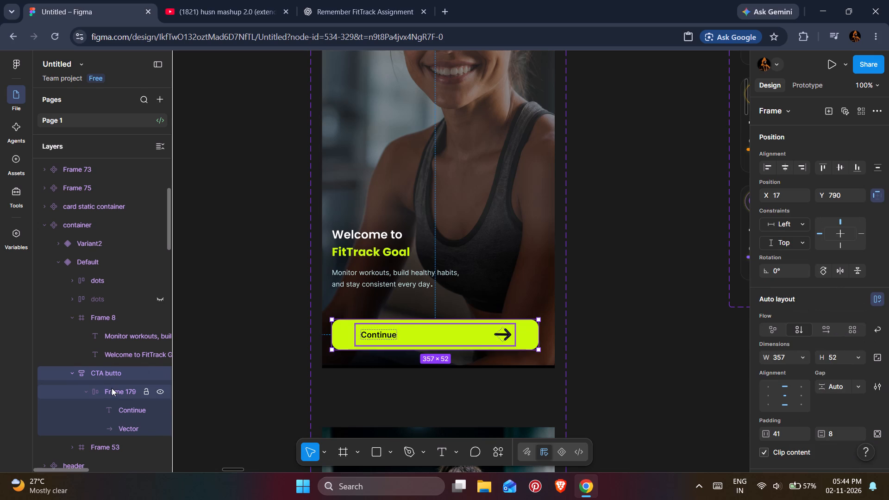
pyautogui.click(113, 389)
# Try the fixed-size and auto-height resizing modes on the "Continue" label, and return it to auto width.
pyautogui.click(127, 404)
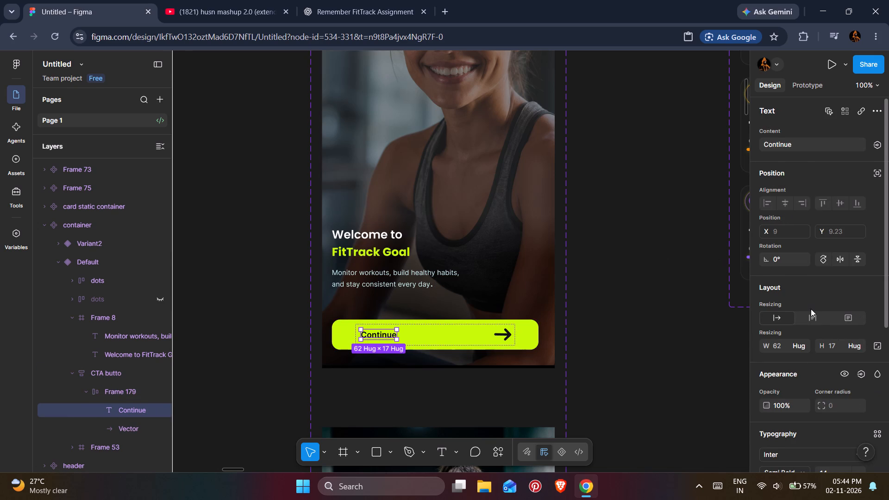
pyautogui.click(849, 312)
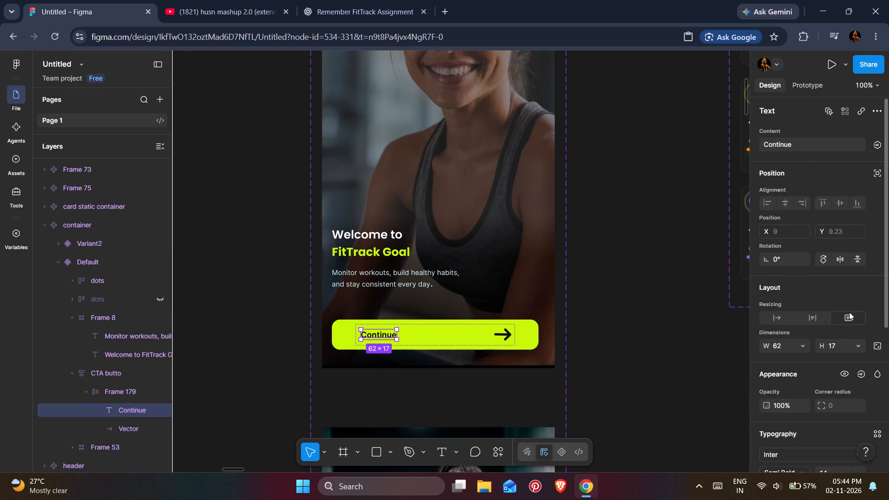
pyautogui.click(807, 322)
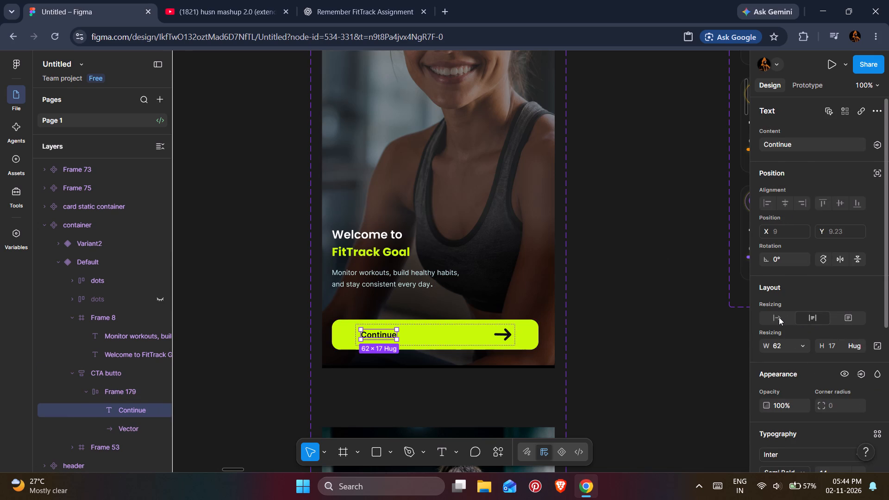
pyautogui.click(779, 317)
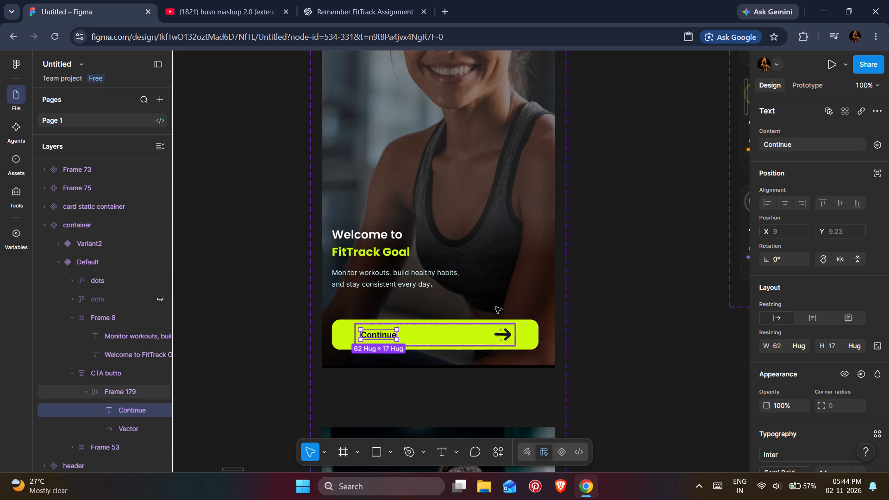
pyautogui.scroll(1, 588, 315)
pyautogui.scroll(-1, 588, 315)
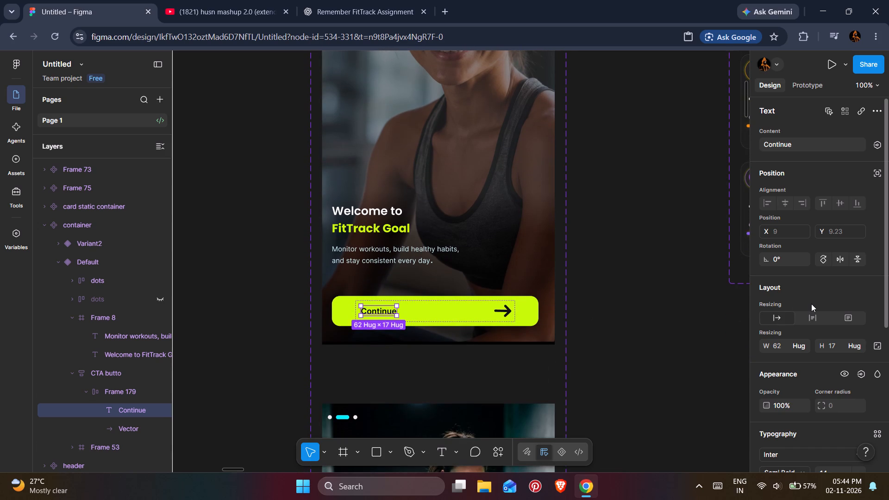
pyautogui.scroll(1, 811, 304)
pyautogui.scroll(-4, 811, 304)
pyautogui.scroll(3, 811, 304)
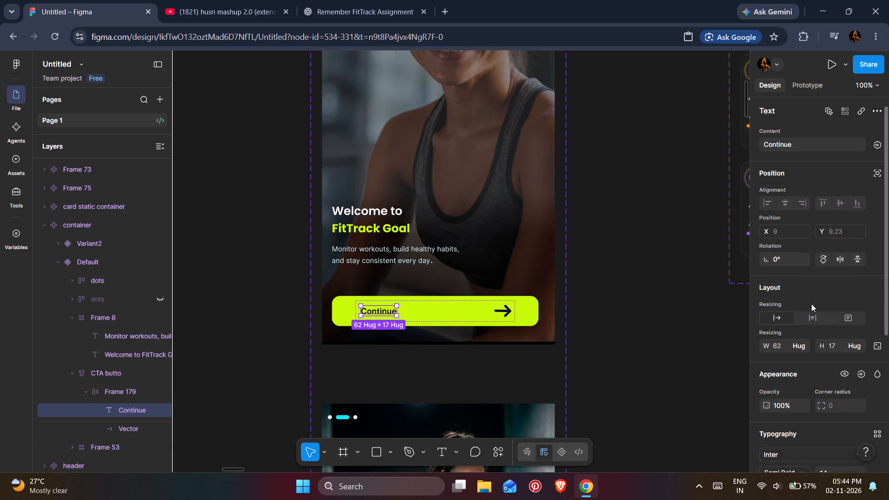
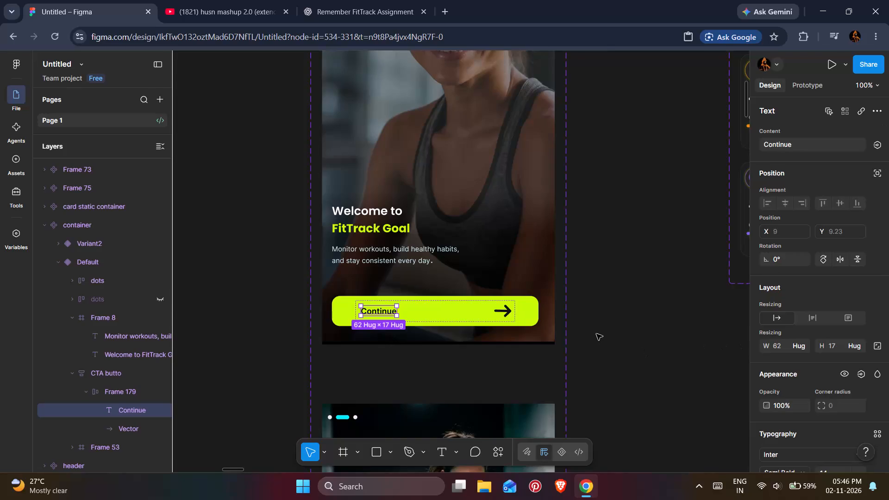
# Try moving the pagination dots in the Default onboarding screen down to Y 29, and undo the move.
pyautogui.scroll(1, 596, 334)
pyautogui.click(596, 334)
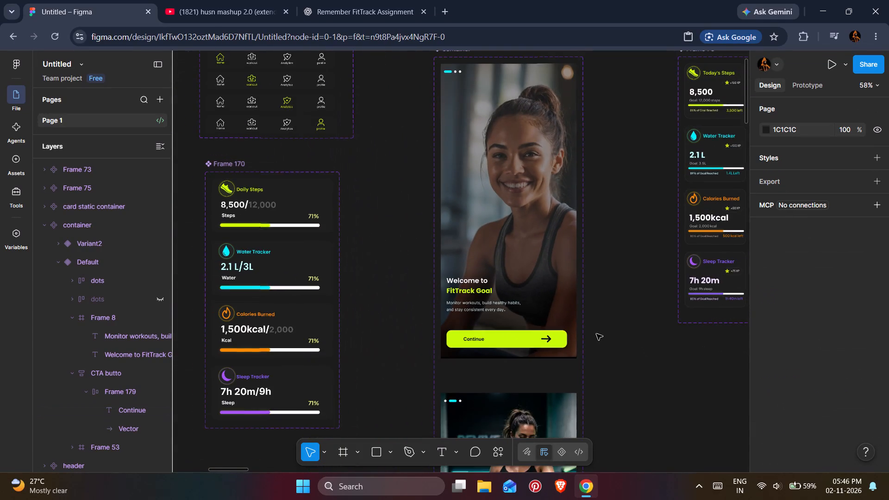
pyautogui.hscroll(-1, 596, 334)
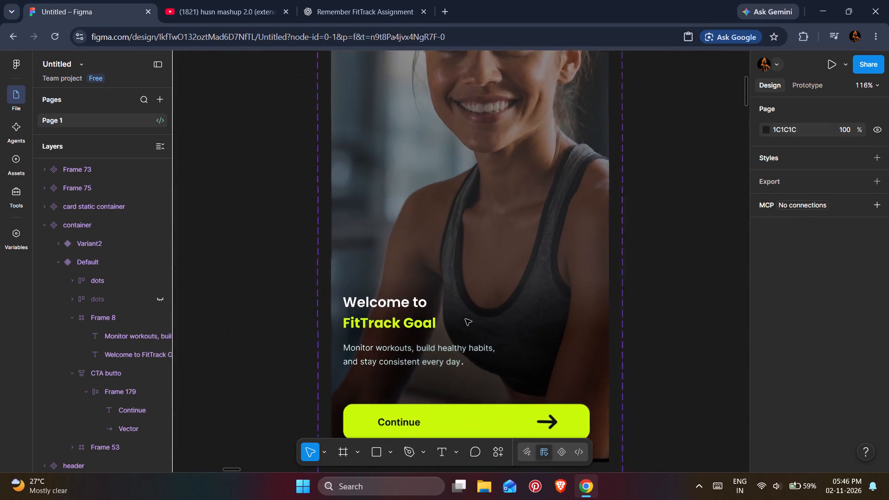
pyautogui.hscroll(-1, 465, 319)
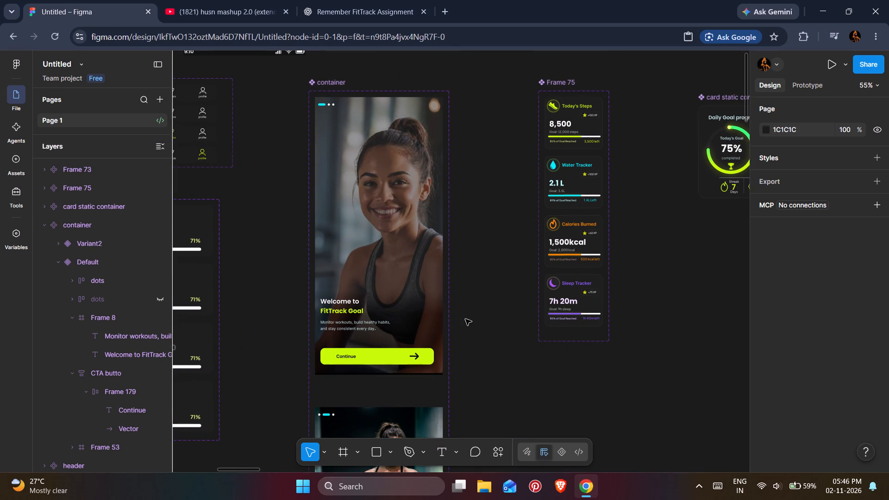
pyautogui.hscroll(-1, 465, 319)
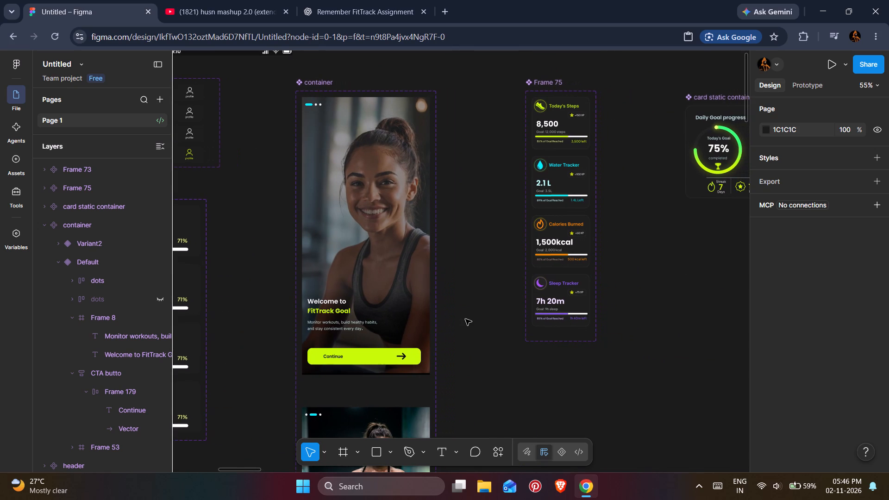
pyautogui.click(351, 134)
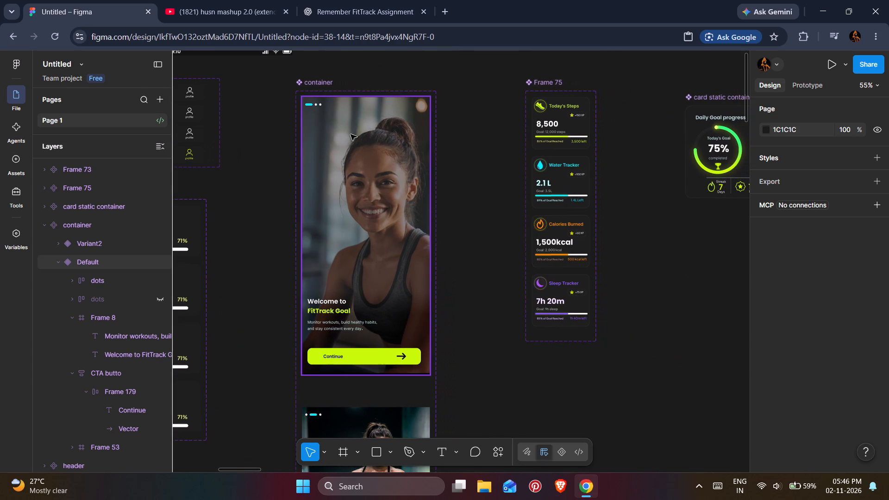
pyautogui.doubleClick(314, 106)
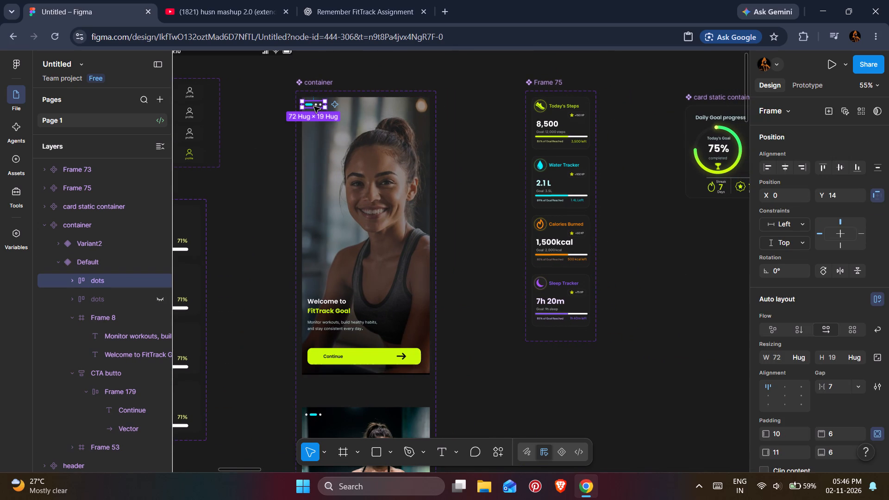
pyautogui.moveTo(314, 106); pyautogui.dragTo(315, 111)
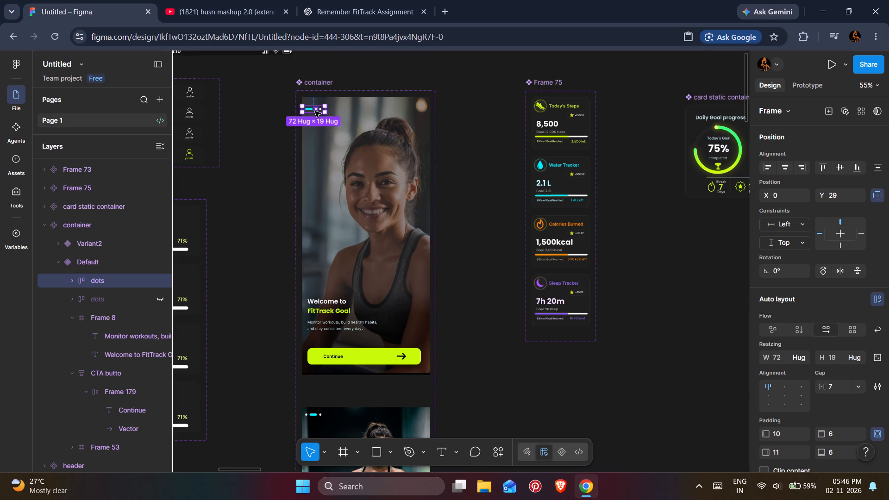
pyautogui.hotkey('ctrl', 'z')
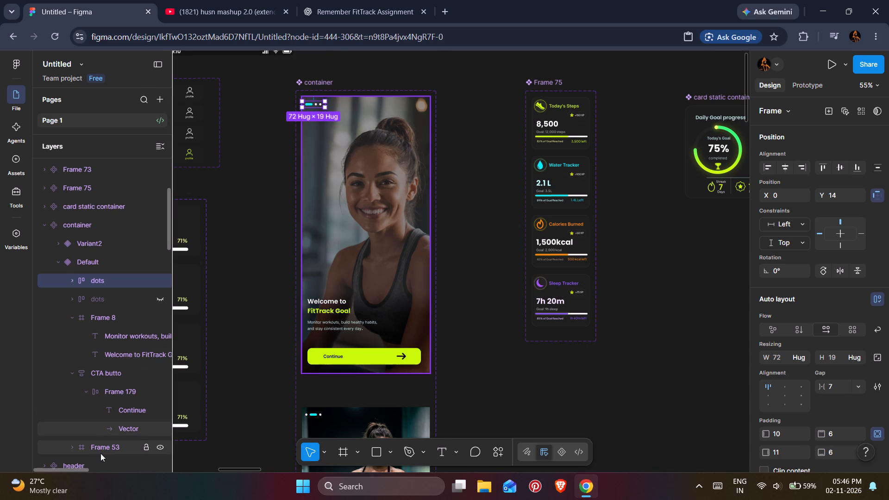
# Check the hidden duplicate dots layer in the Default variant by toggling its visibility, and delete that layer.
pyautogui.click(100, 453)
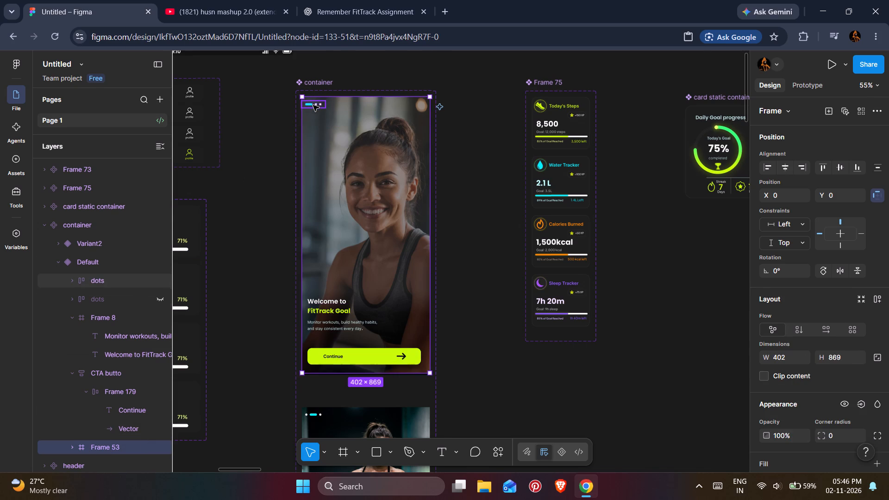
pyautogui.click(313, 105)
pyautogui.click(156, 299)
pyautogui.click(156, 299)
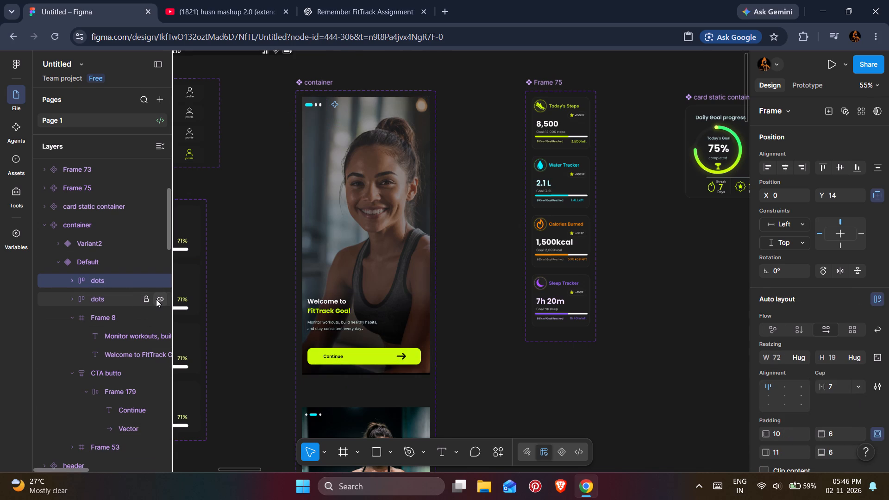
pyautogui.click(156, 299)
pyautogui.doubleClick(156, 299)
pyautogui.tripleClick(156, 299)
pyautogui.click(113, 300)
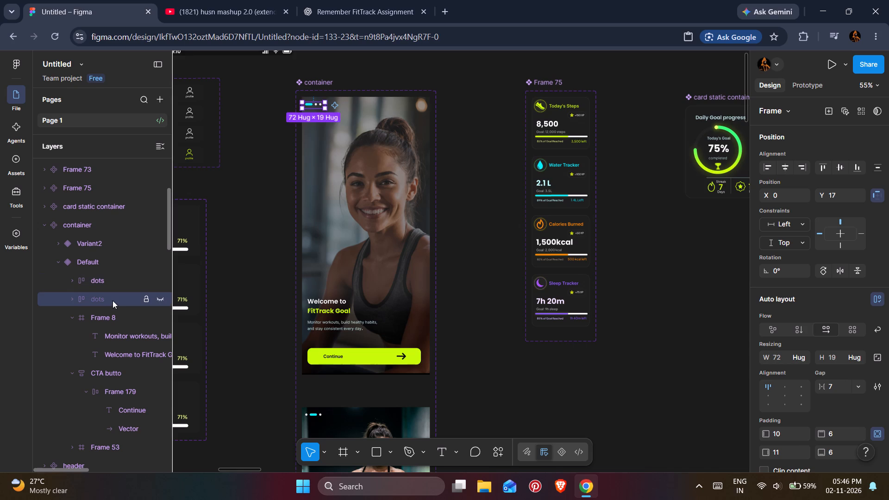
pyautogui.press('Delete')
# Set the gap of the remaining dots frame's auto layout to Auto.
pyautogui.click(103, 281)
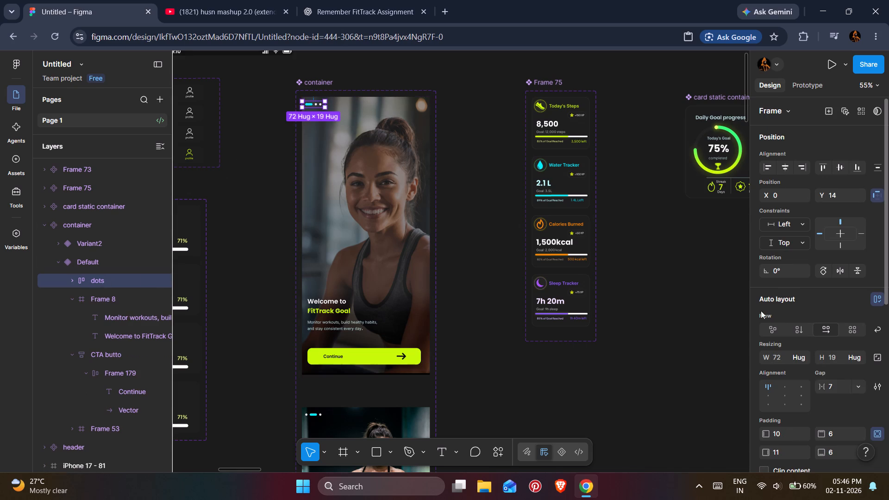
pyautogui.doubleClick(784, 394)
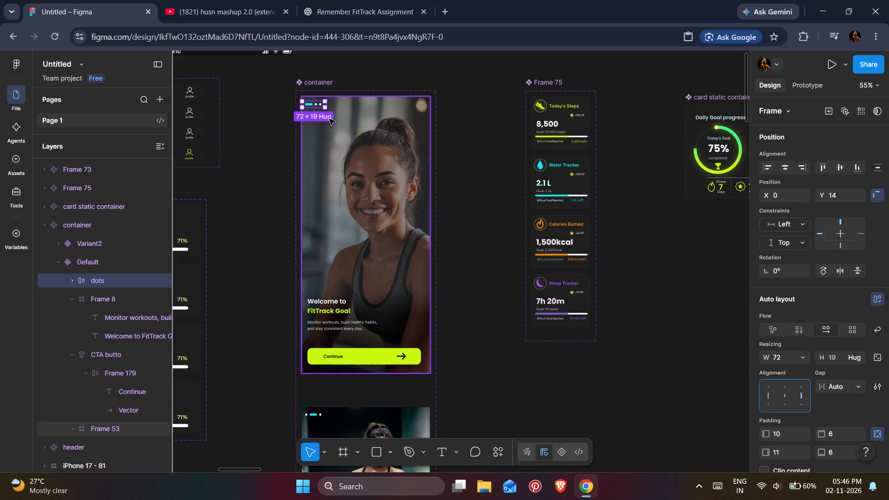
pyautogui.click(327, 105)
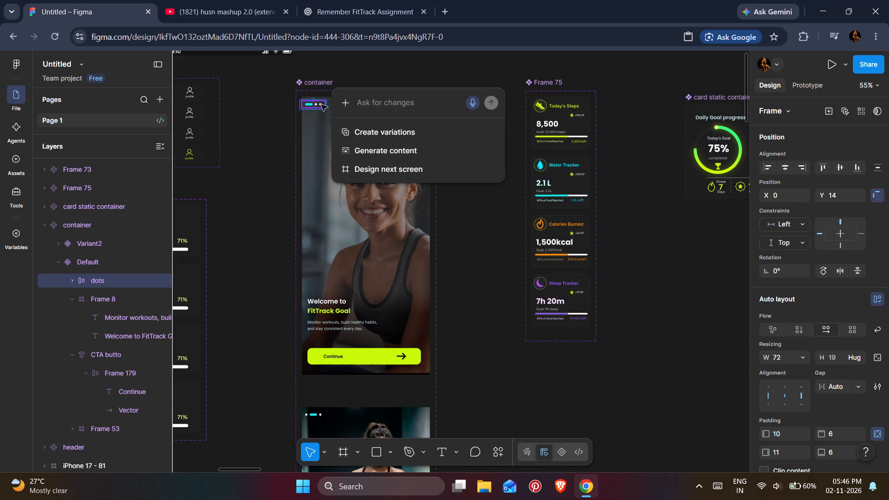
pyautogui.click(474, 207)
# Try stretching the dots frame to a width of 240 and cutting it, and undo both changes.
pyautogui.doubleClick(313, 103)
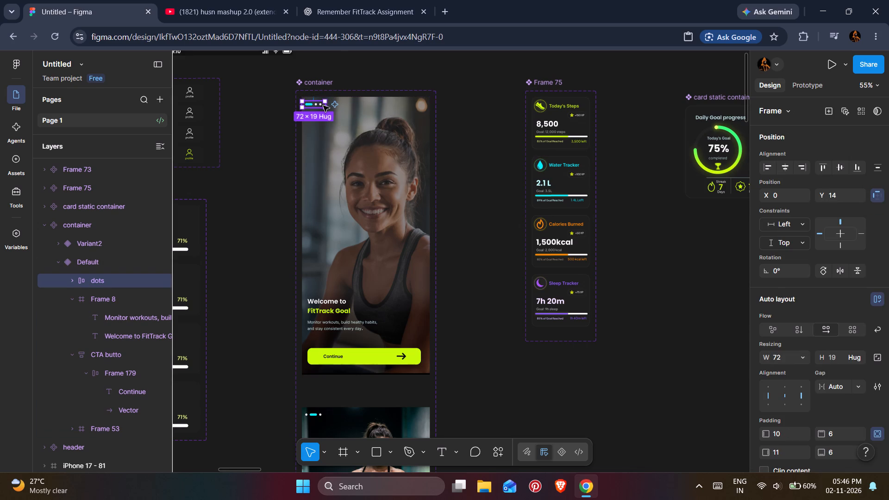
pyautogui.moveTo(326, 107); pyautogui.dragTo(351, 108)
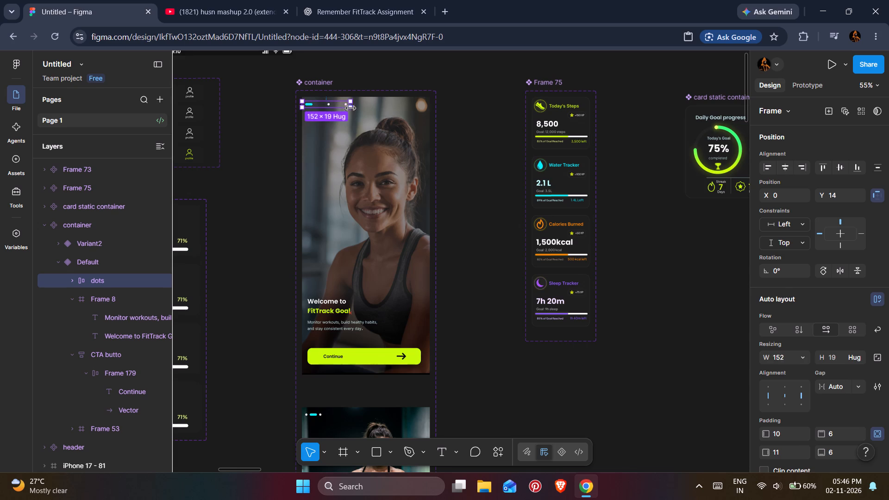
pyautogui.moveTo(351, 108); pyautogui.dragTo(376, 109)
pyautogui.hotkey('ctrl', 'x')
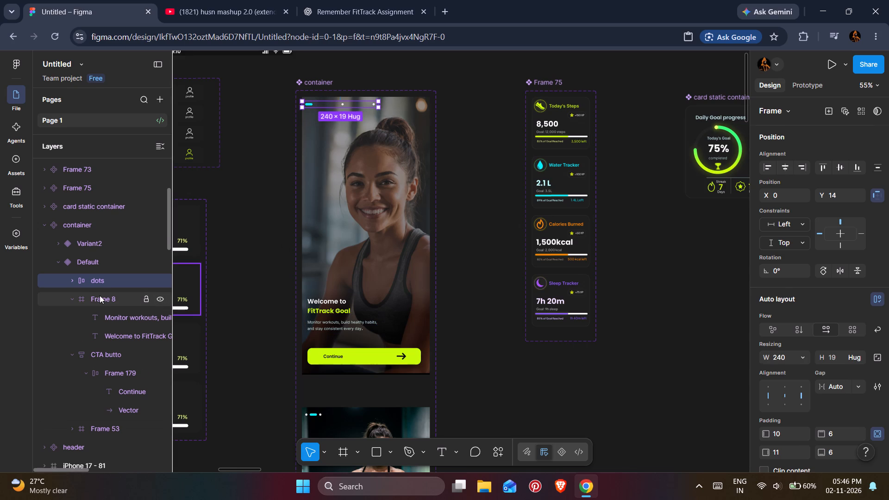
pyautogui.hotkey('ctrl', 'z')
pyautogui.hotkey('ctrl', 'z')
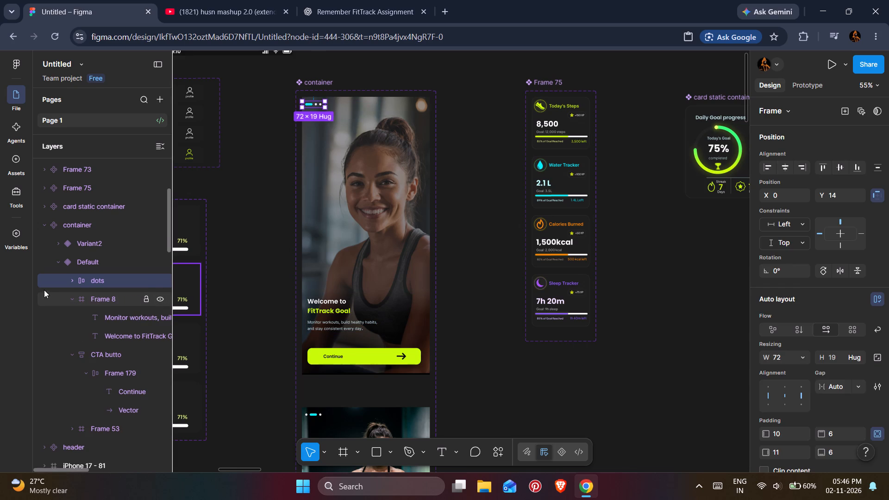
# Expand the dots frame to check its three nested frames, and remove the auto layout from the dots frame.
pyautogui.click(75, 284)
pyautogui.click(91, 294)
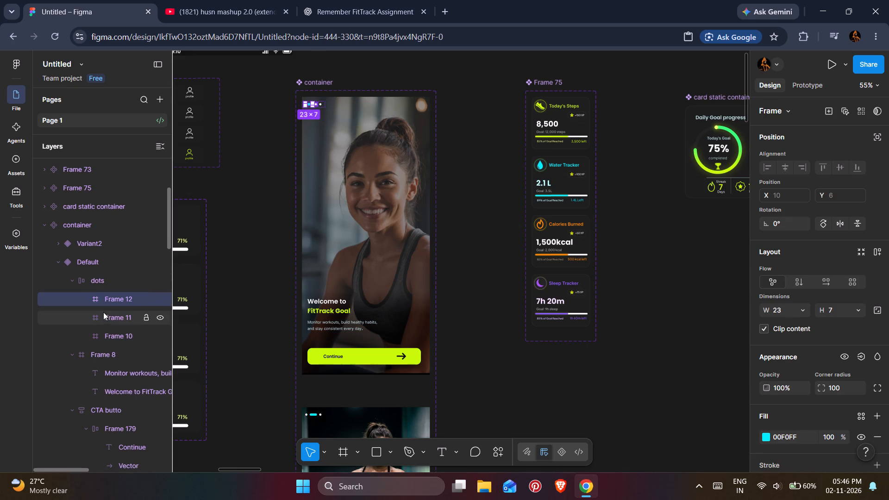
pyautogui.click(104, 316)
pyautogui.click(106, 328)
pyautogui.click(106, 282)
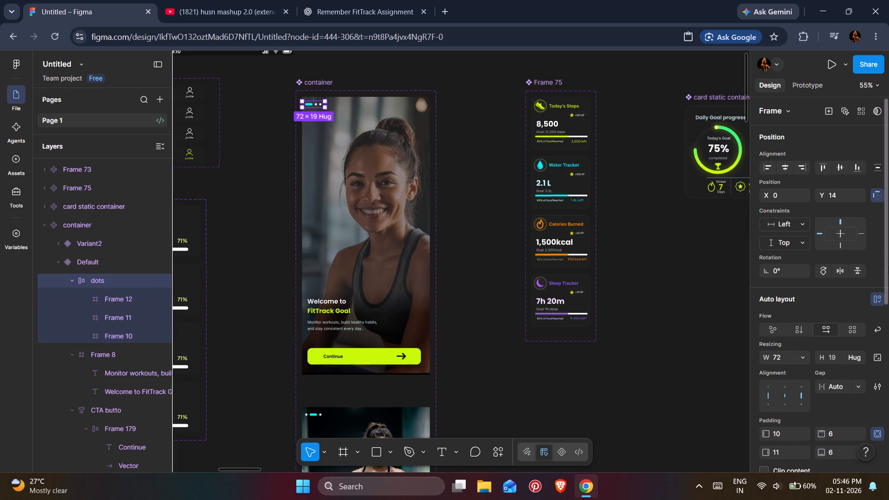
pyautogui.click(881, 301)
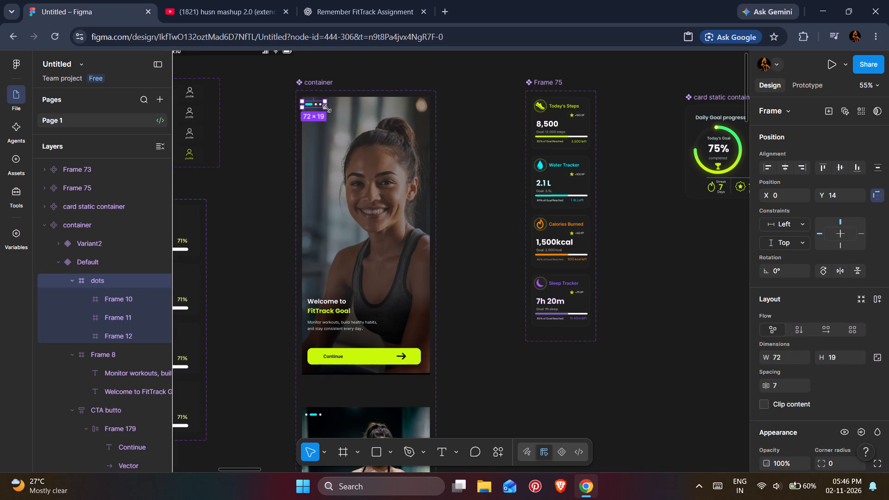
# Stretch the dots frame across the full width of the onboarding screen, to 402.
pyautogui.moveTo(327, 106); pyautogui.dragTo(345, 106)
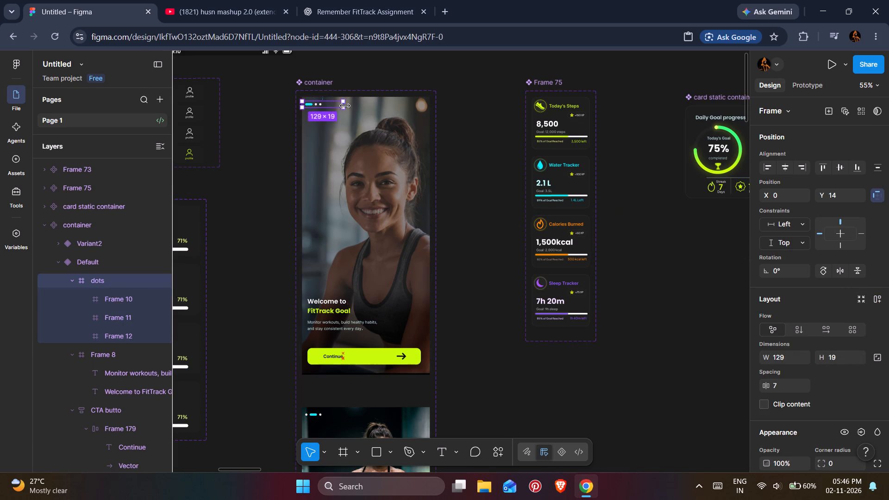
pyautogui.moveTo(345, 106); pyautogui.dragTo(427, 115)
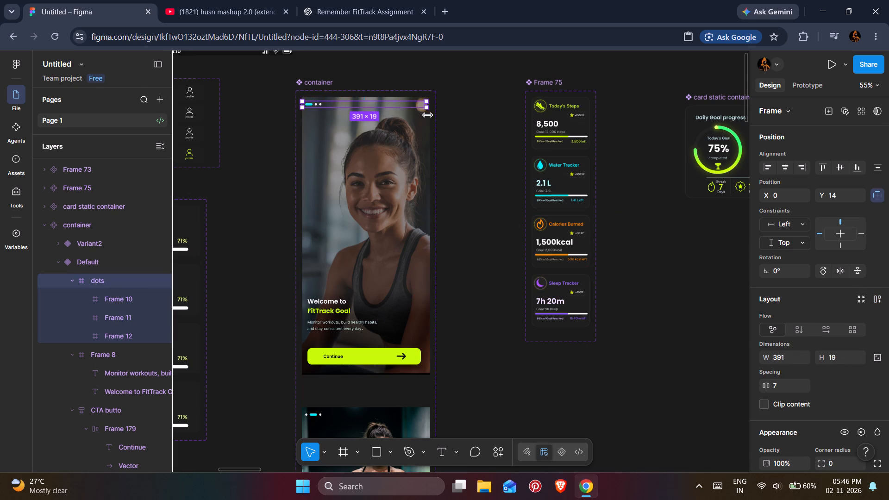
pyautogui.moveTo(427, 115); pyautogui.dragTo(428, 115)
pyautogui.click(428, 115)
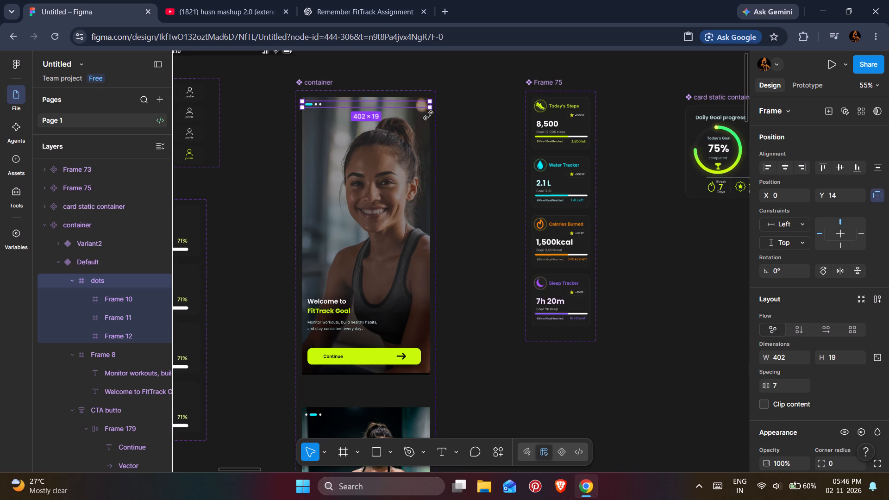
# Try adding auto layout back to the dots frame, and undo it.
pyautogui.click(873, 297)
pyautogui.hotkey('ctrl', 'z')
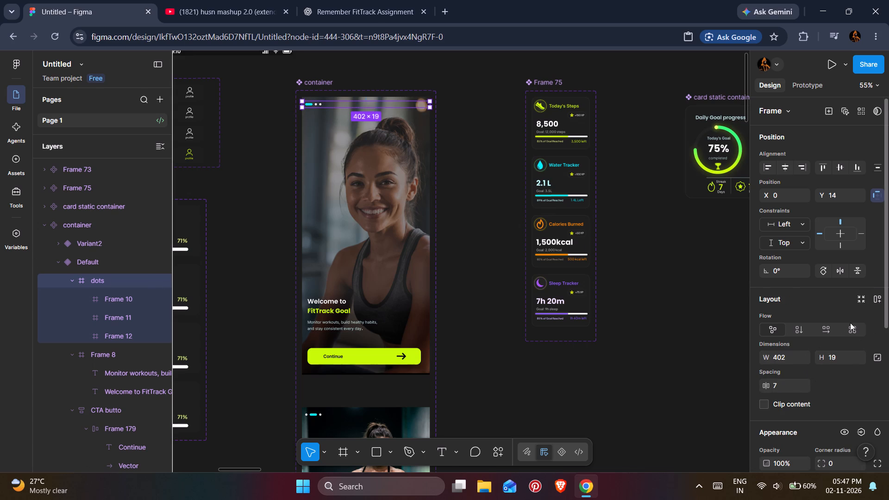
# Set the dots frame's constraints to Center horizontally and Bottom vertically.
pyautogui.scroll(-1, 819, 257)
pyautogui.click(856, 175)
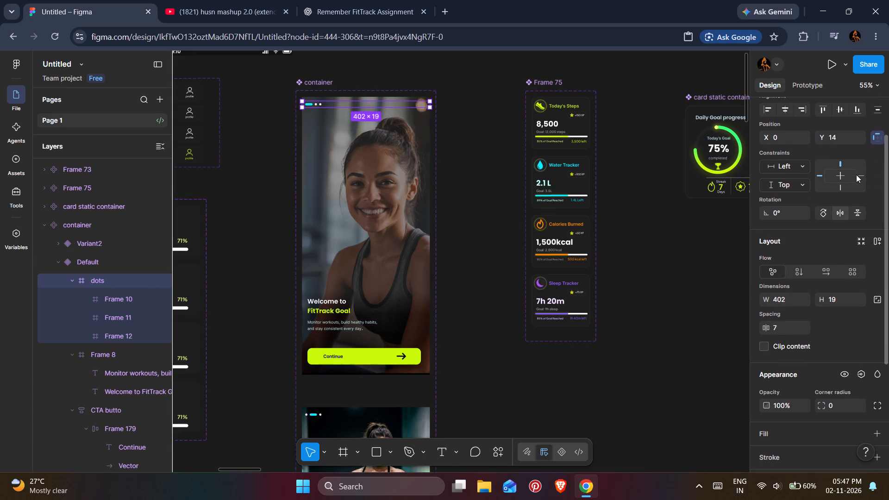
pyautogui.click(860, 177)
pyautogui.click(842, 175)
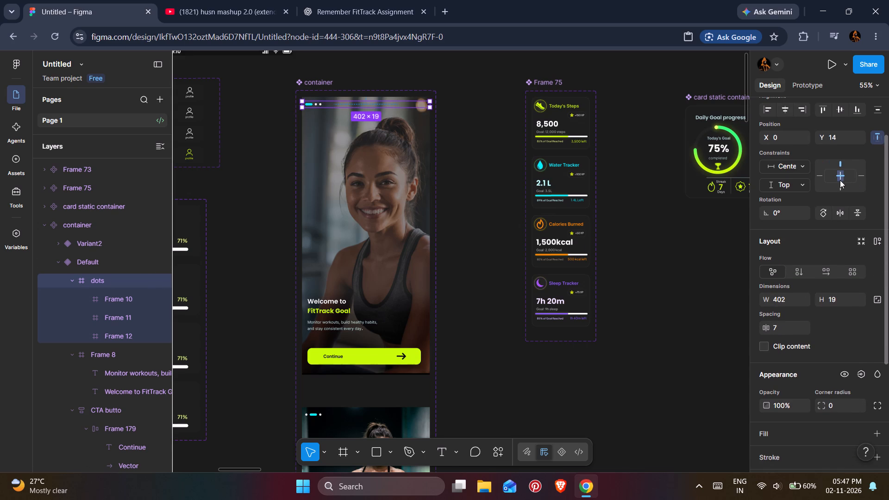
pyautogui.click(839, 187)
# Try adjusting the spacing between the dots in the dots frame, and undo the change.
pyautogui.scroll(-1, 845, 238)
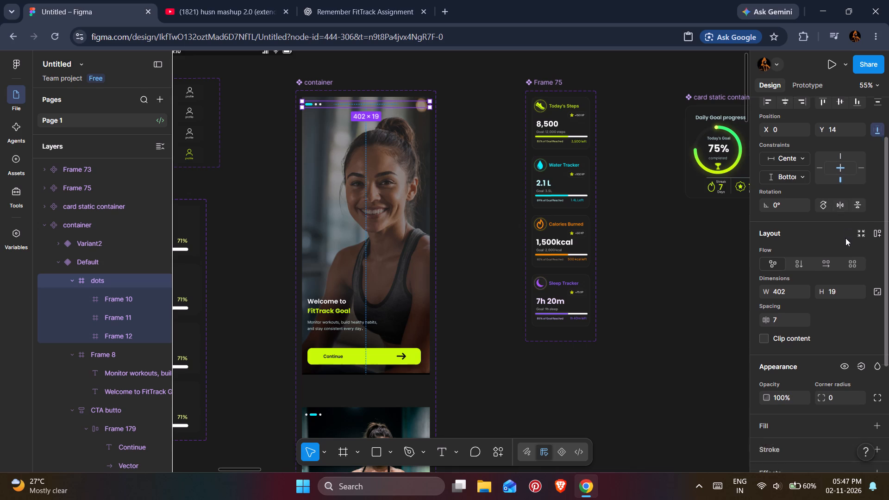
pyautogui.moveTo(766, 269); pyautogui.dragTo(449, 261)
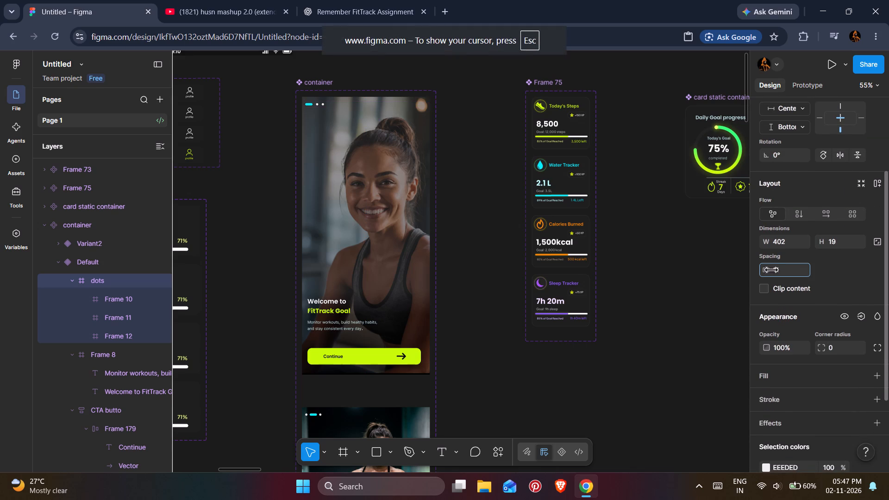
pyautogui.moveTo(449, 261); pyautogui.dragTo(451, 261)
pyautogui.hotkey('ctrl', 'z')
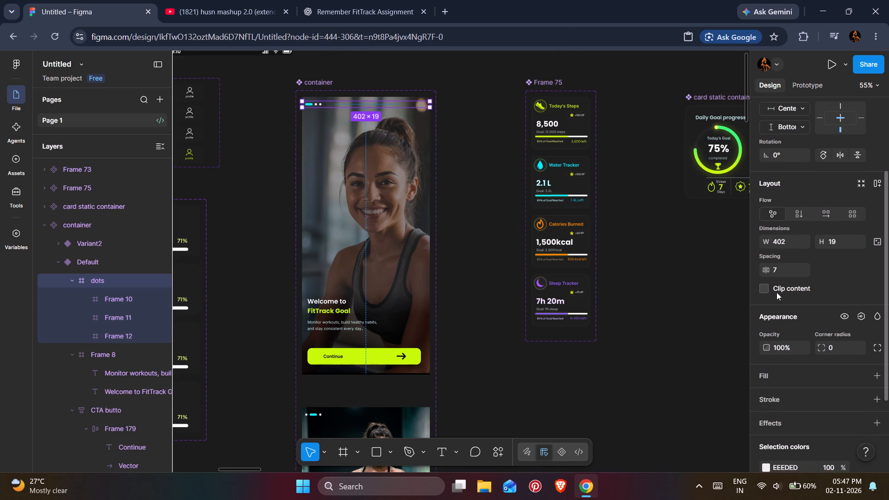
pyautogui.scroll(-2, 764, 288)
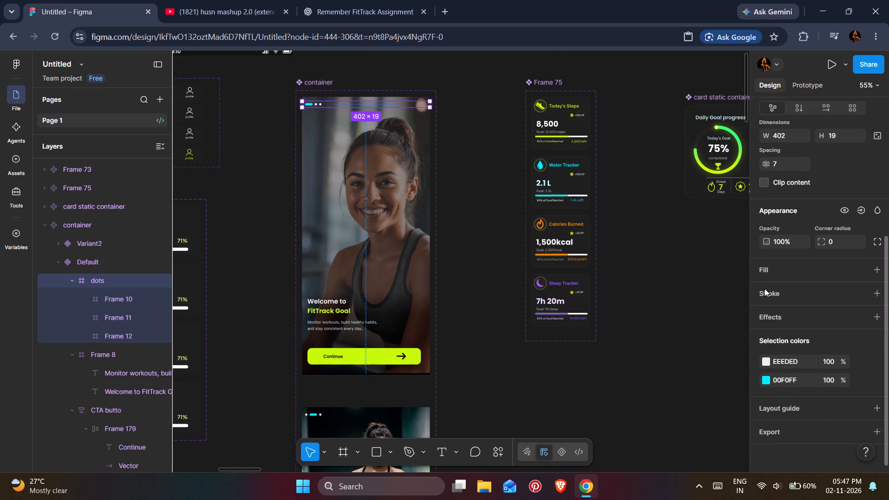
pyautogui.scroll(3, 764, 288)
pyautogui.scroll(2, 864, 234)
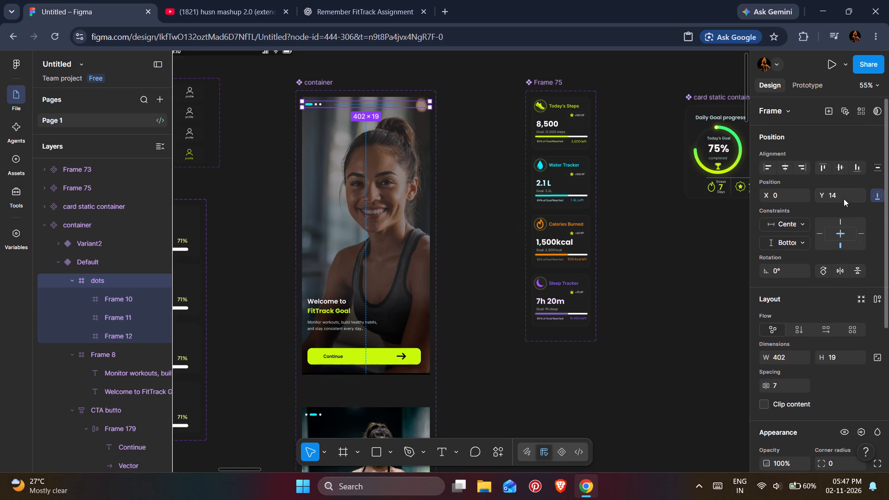
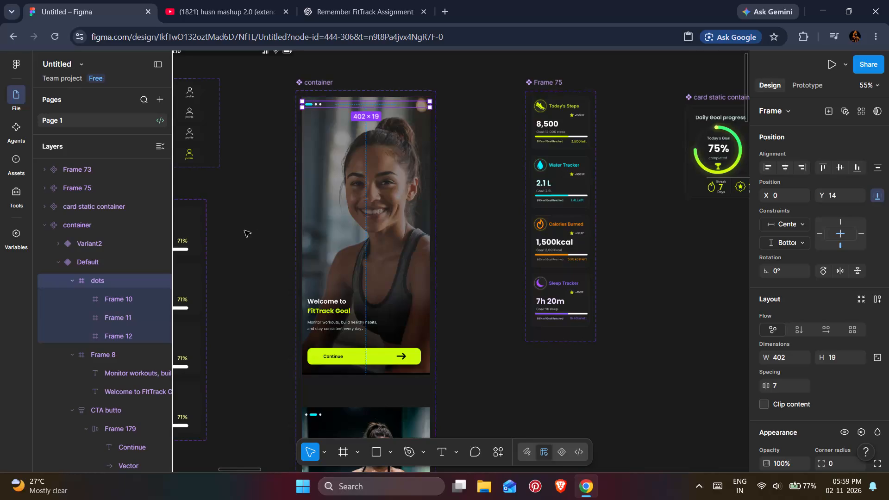
# Examine the onboarding screen's Default variant layers: the dots, Frame 53, CTA butto, the heading text and Frame 8.
pyautogui.hotkey('ctrl', '+')
pyautogui.hotkey('ctrl', '-')
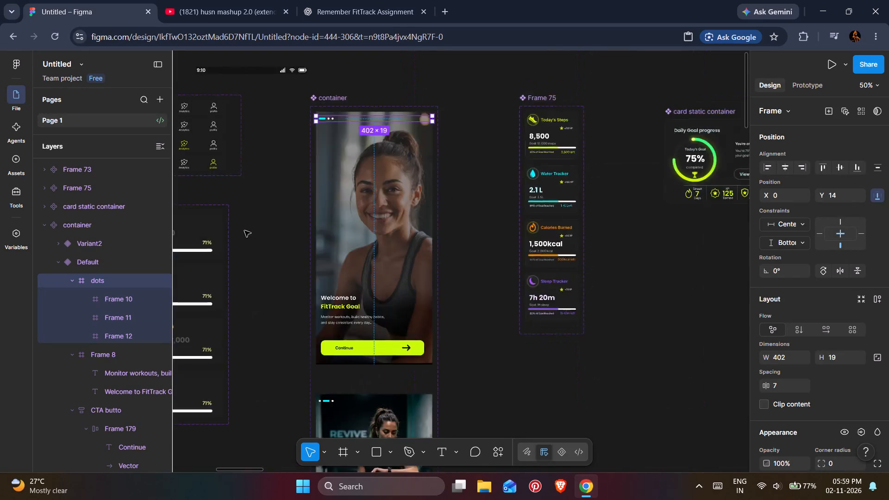
pyautogui.hotkey('ctrl', '-')
pyautogui.click(332, 125)
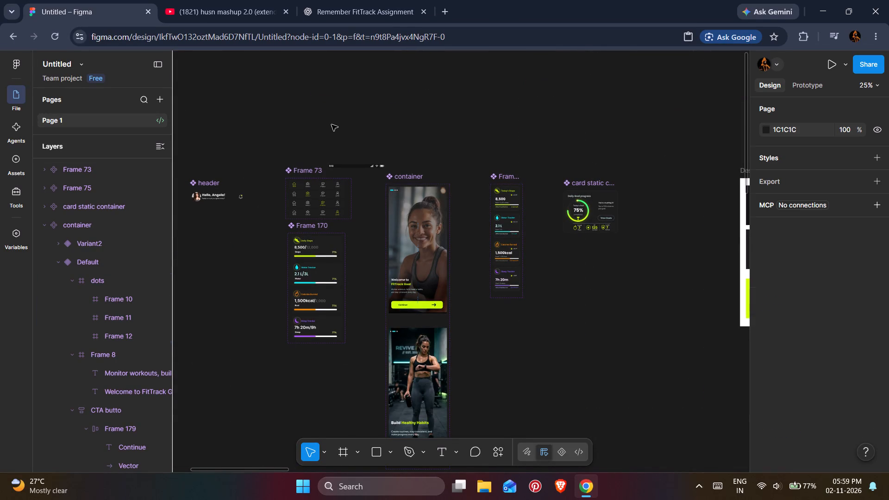
pyautogui.hotkey('ctrl', '+')
pyautogui.doubleClick(337, 154)
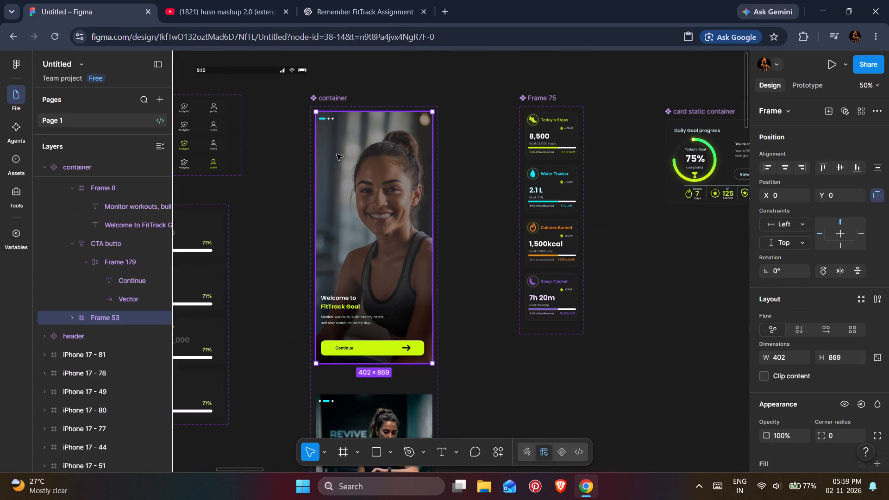
pyautogui.doubleClick(337, 154)
pyautogui.click(333, 119)
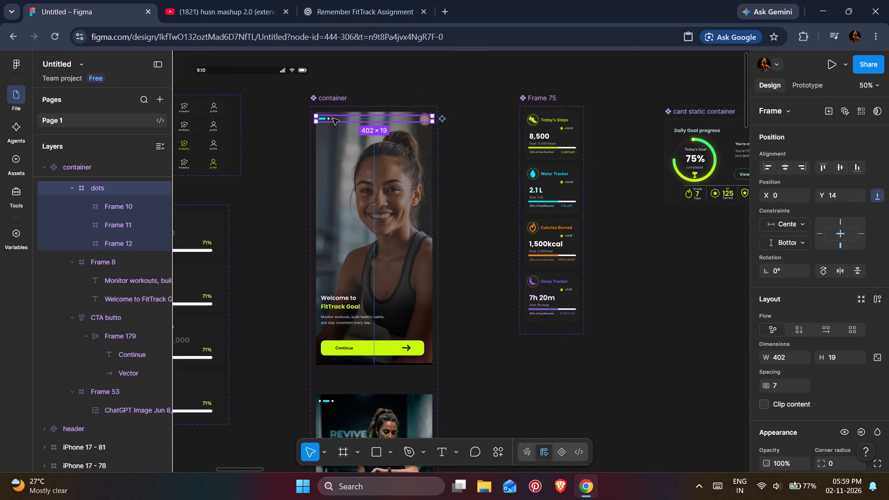
pyautogui.click(340, 183)
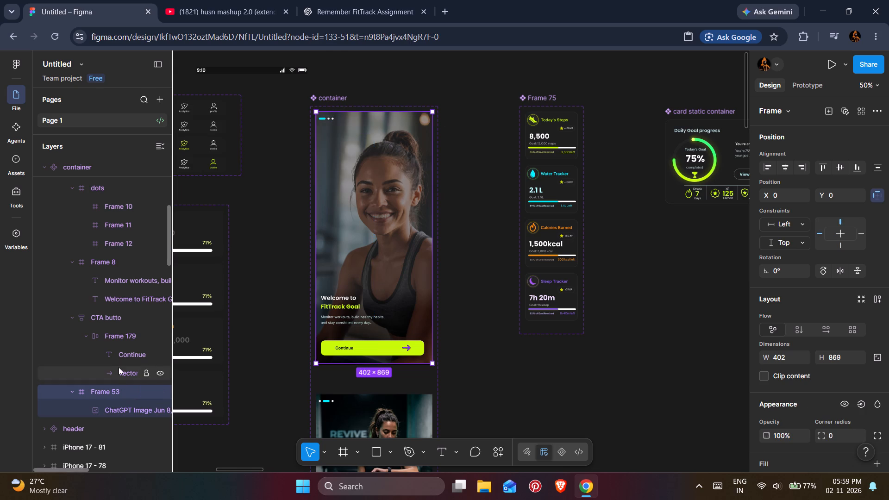
pyautogui.click(115, 337)
pyautogui.click(114, 316)
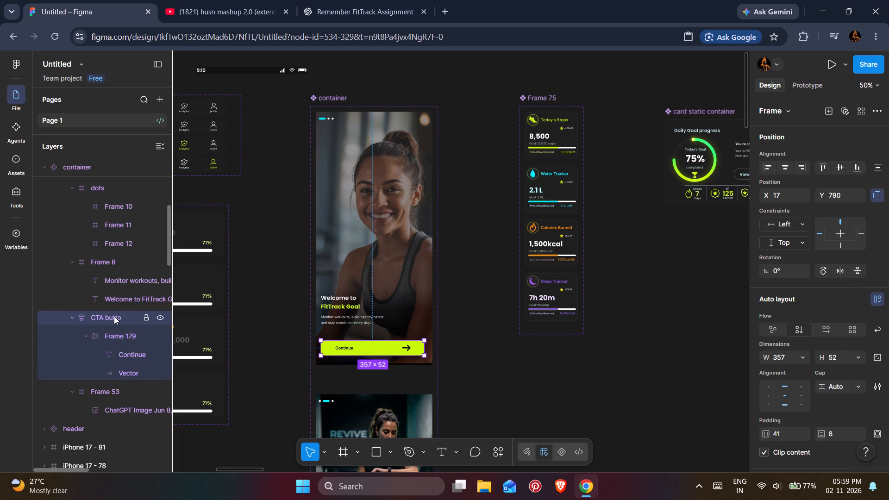
pyautogui.click(113, 301)
pyautogui.click(92, 257)
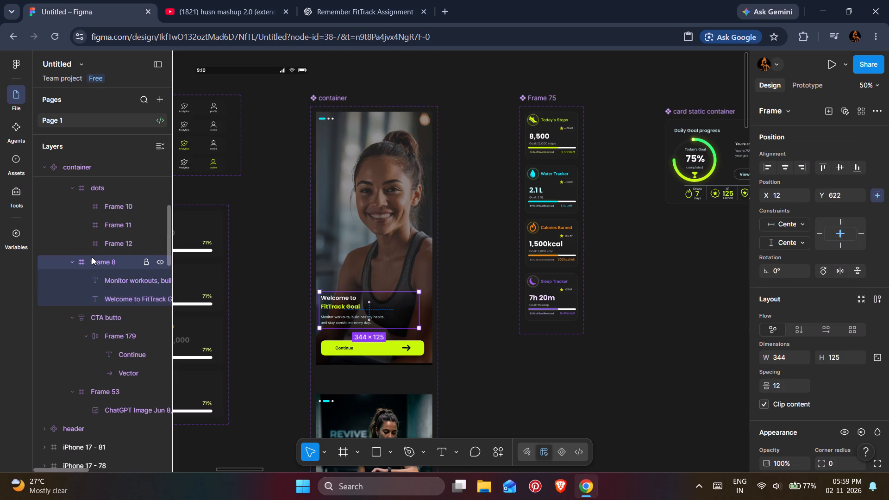
# Collapse the Frame 8, dots, CTA butto and Frame 53 layers inside the Default variant.
pyautogui.click(74, 261)
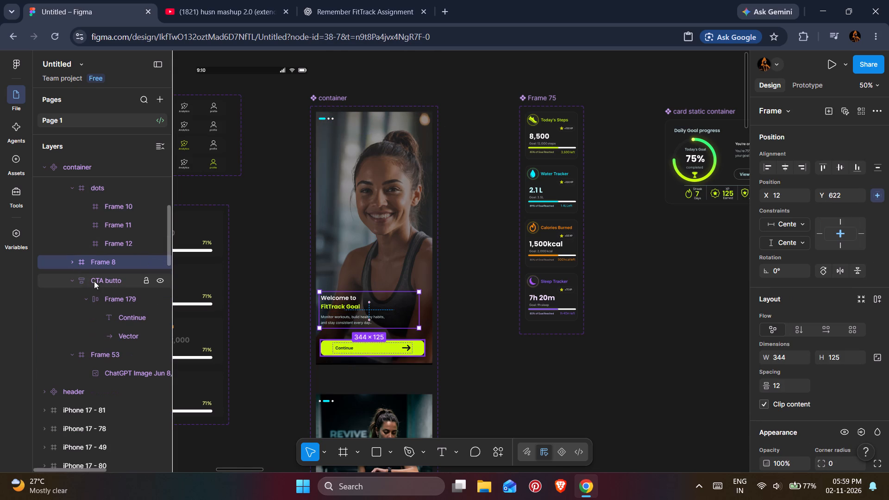
pyautogui.scroll(1, 320, 312)
pyautogui.scroll(2, 141, 299)
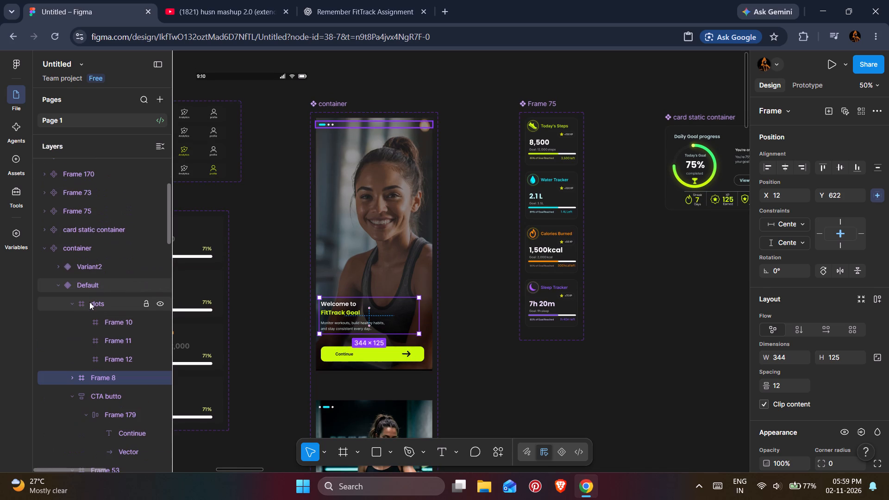
pyautogui.click(89, 302)
pyautogui.click(72, 303)
pyautogui.click(72, 303)
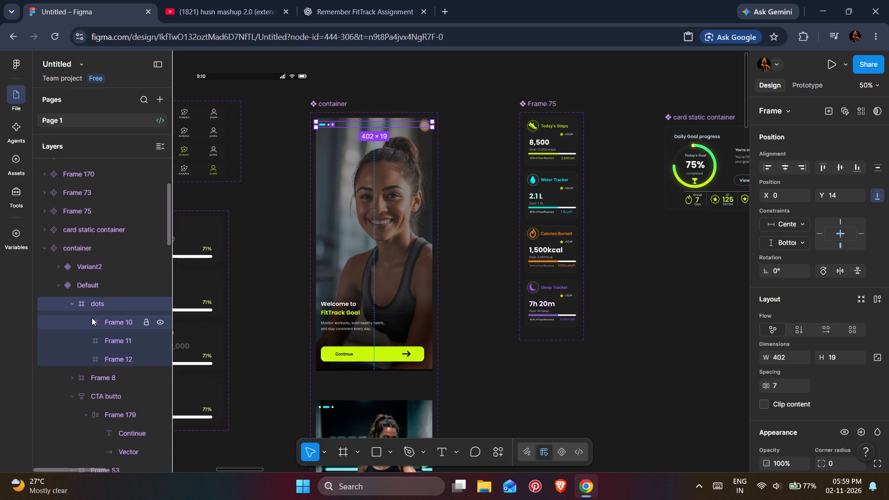
pyautogui.click(92, 318)
pyautogui.click(95, 304)
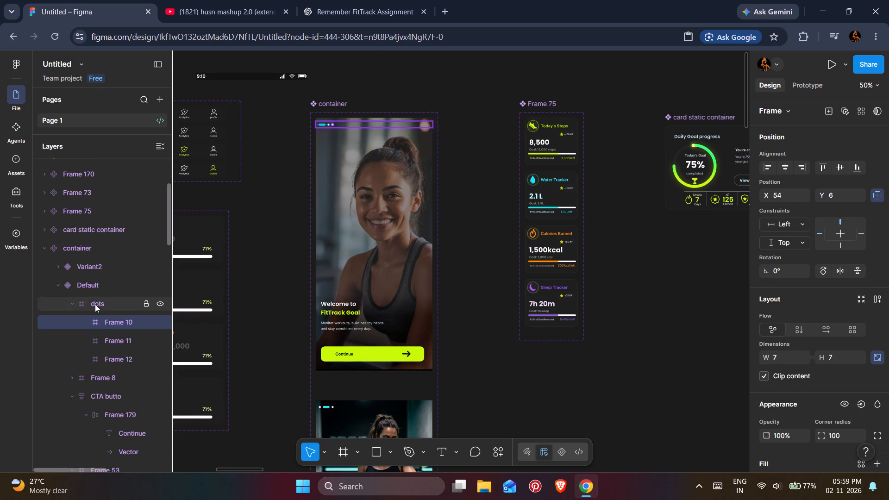
pyautogui.click(74, 303)
pyautogui.click(98, 324)
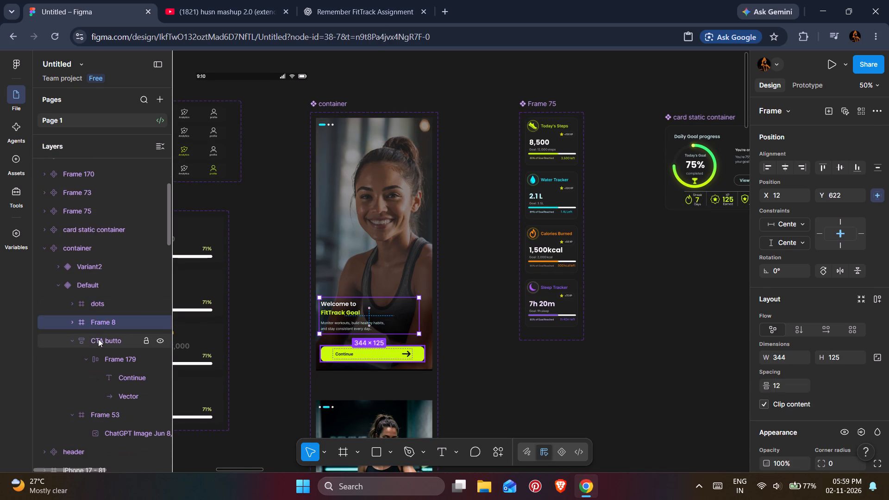
pyautogui.click(98, 342)
pyautogui.click(75, 339)
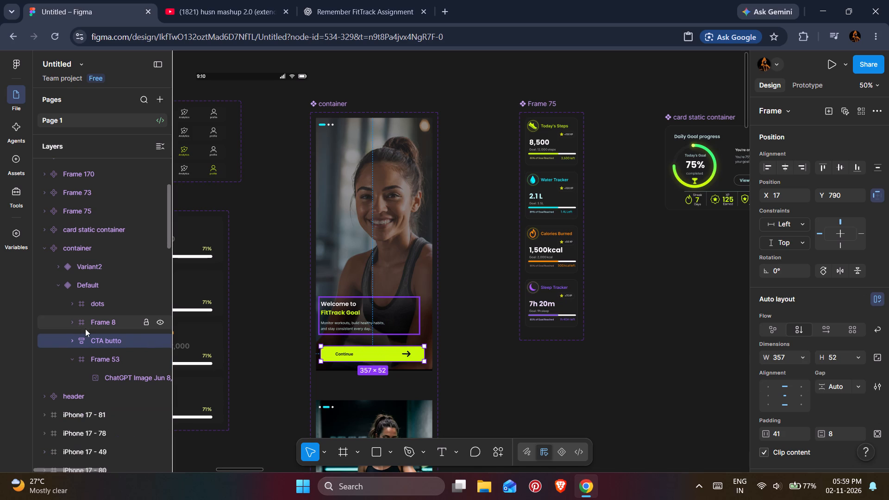
pyautogui.click(88, 325)
pyautogui.click(88, 296)
pyautogui.click(94, 362)
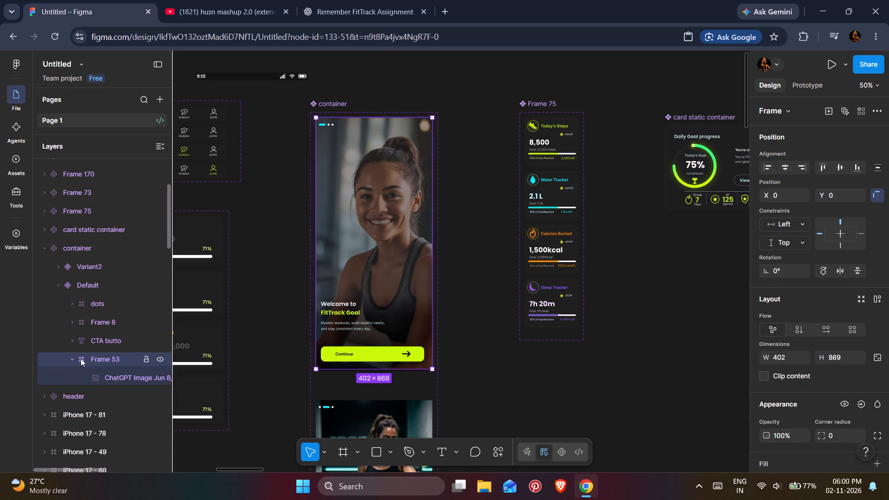
pyautogui.click(70, 357)
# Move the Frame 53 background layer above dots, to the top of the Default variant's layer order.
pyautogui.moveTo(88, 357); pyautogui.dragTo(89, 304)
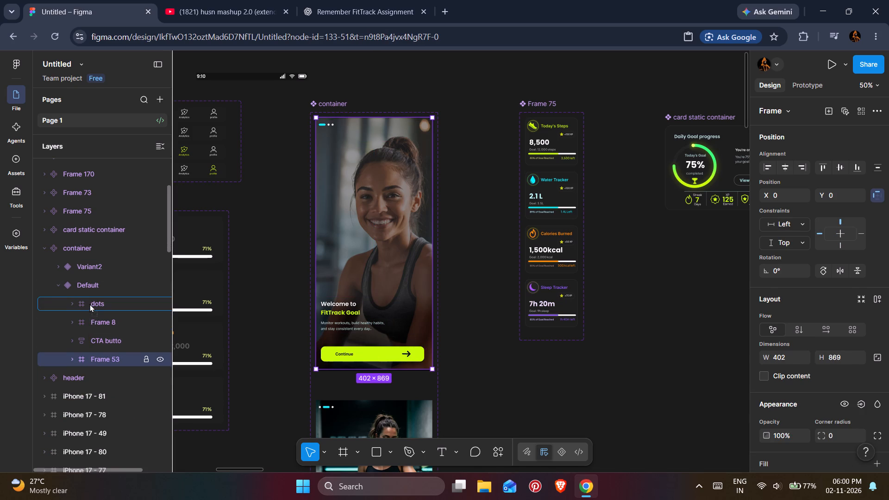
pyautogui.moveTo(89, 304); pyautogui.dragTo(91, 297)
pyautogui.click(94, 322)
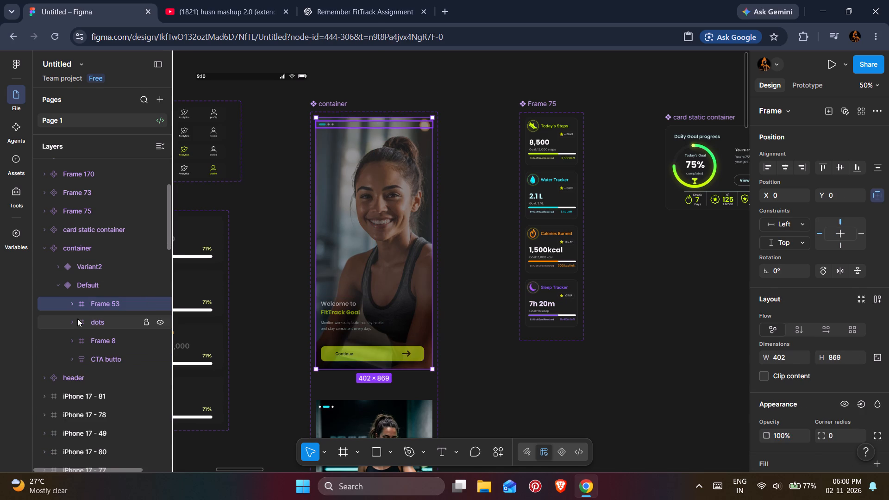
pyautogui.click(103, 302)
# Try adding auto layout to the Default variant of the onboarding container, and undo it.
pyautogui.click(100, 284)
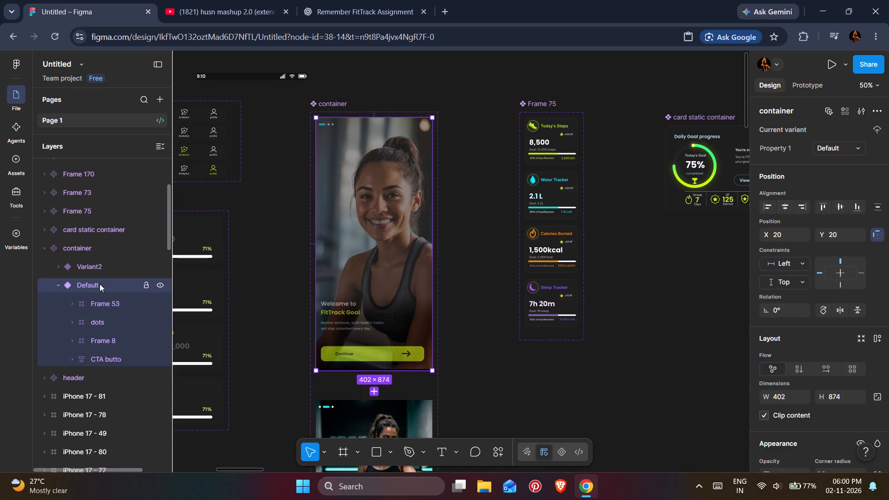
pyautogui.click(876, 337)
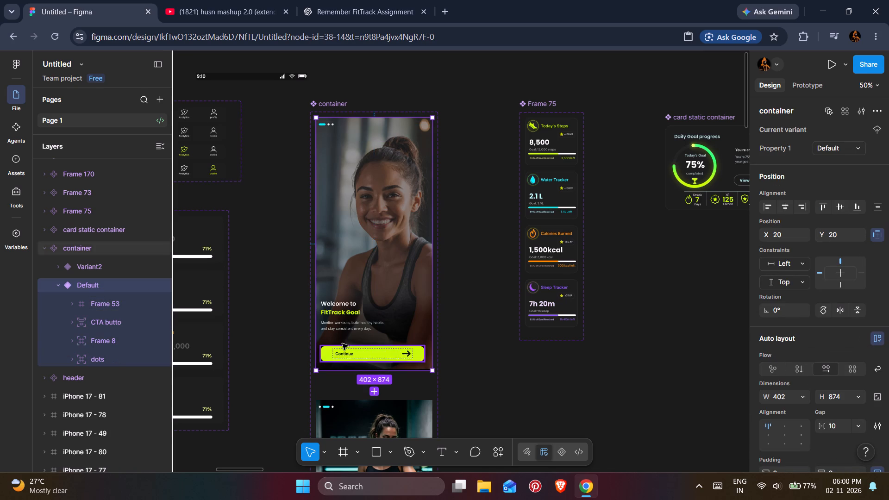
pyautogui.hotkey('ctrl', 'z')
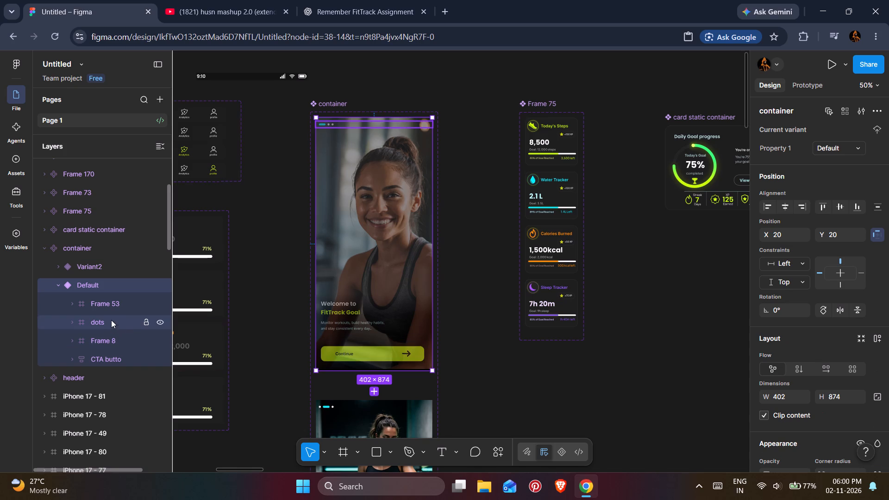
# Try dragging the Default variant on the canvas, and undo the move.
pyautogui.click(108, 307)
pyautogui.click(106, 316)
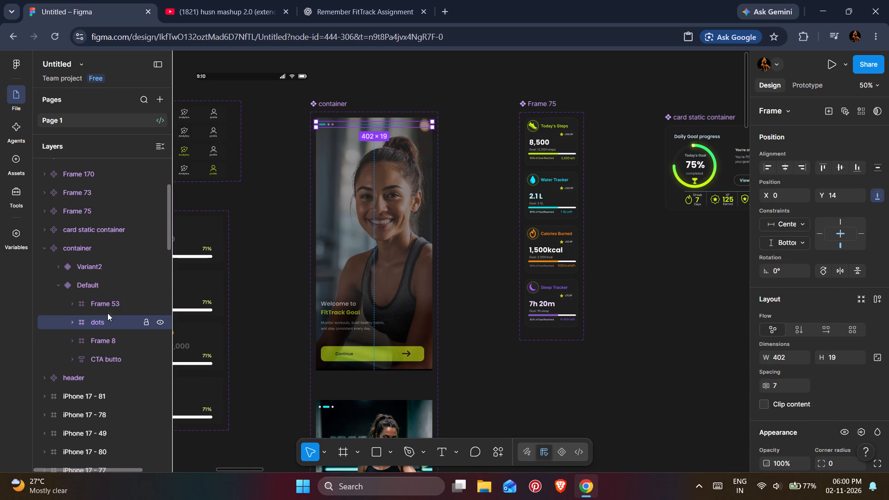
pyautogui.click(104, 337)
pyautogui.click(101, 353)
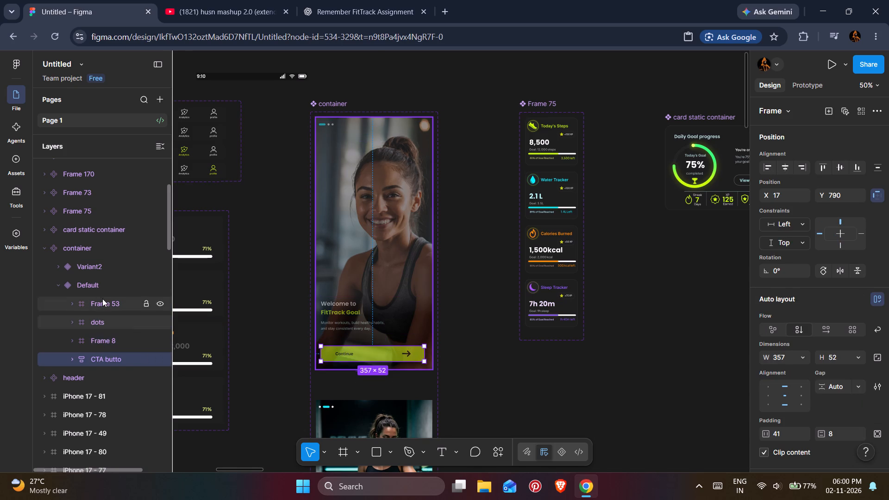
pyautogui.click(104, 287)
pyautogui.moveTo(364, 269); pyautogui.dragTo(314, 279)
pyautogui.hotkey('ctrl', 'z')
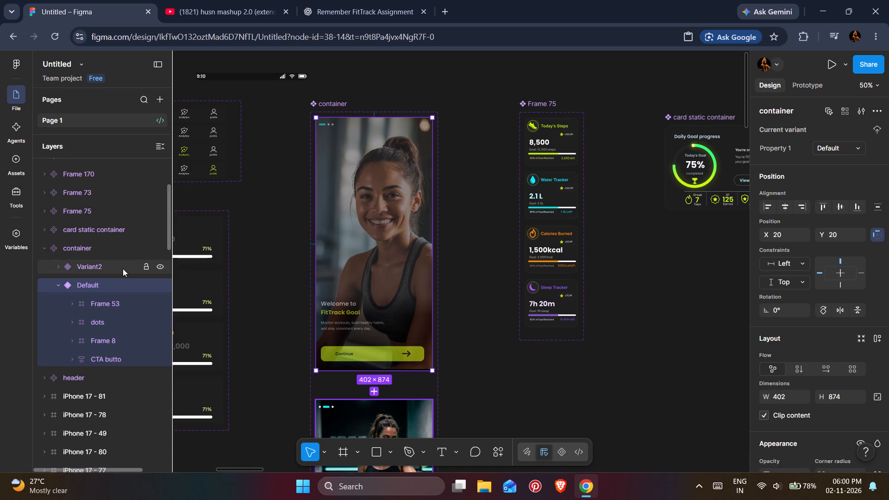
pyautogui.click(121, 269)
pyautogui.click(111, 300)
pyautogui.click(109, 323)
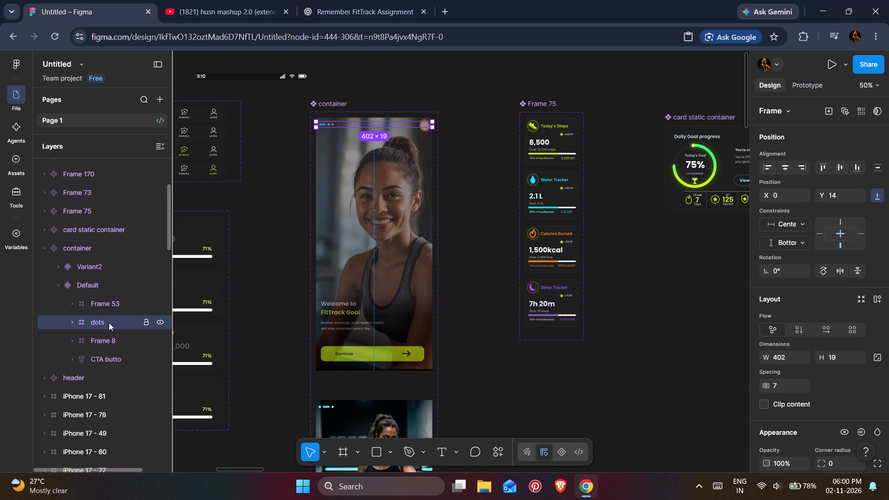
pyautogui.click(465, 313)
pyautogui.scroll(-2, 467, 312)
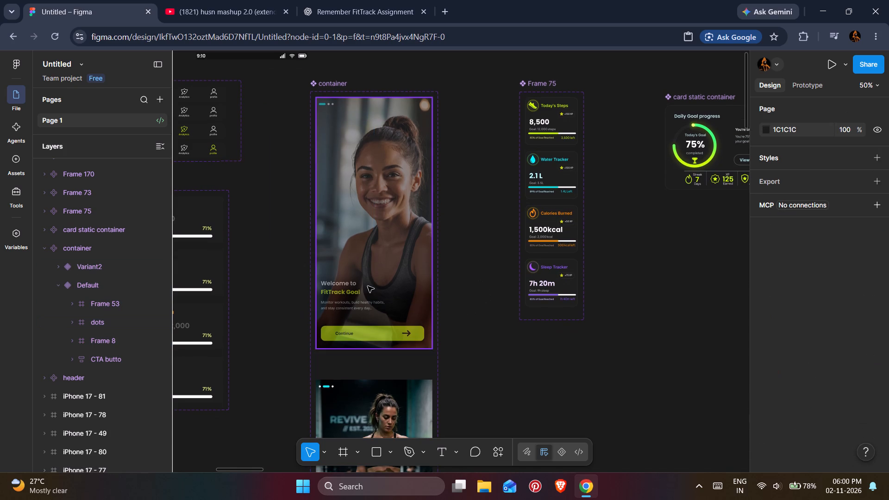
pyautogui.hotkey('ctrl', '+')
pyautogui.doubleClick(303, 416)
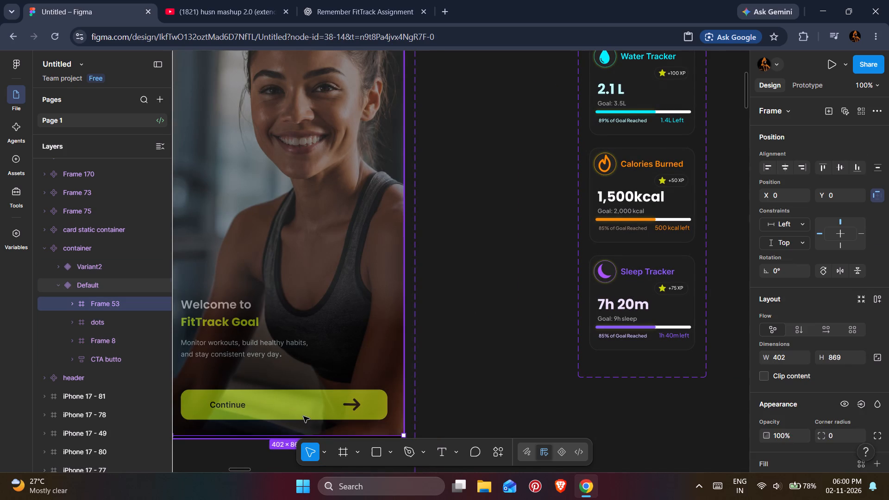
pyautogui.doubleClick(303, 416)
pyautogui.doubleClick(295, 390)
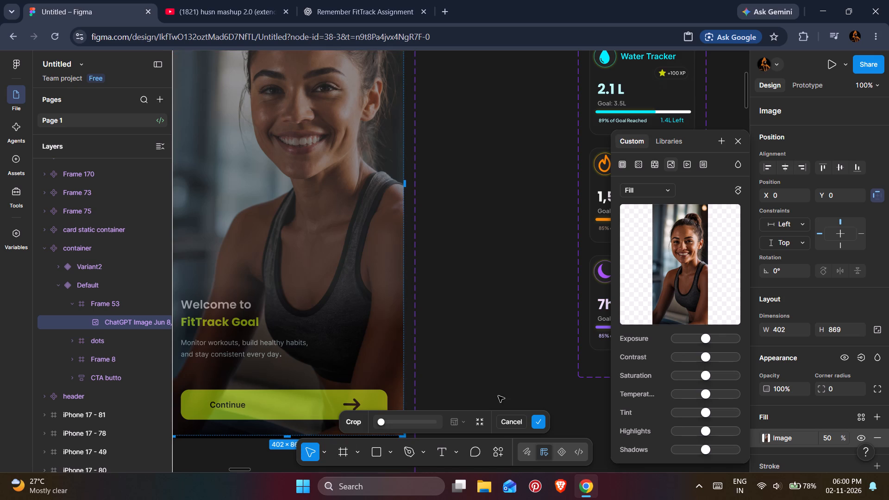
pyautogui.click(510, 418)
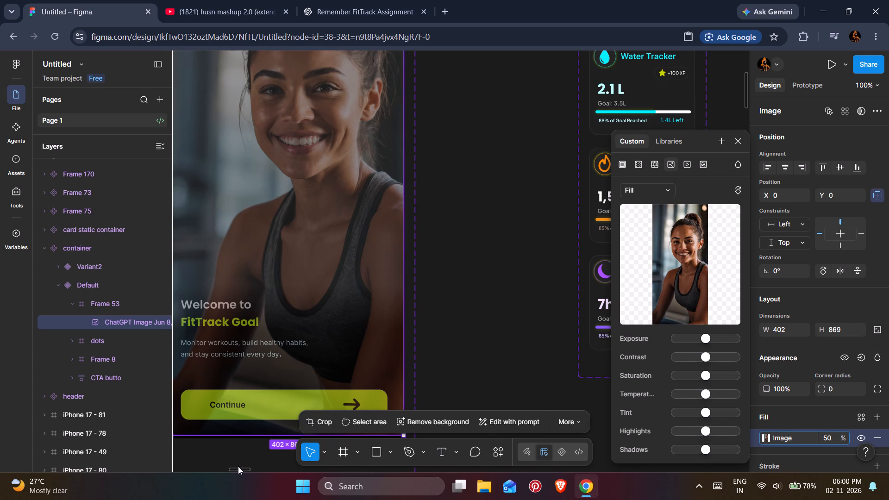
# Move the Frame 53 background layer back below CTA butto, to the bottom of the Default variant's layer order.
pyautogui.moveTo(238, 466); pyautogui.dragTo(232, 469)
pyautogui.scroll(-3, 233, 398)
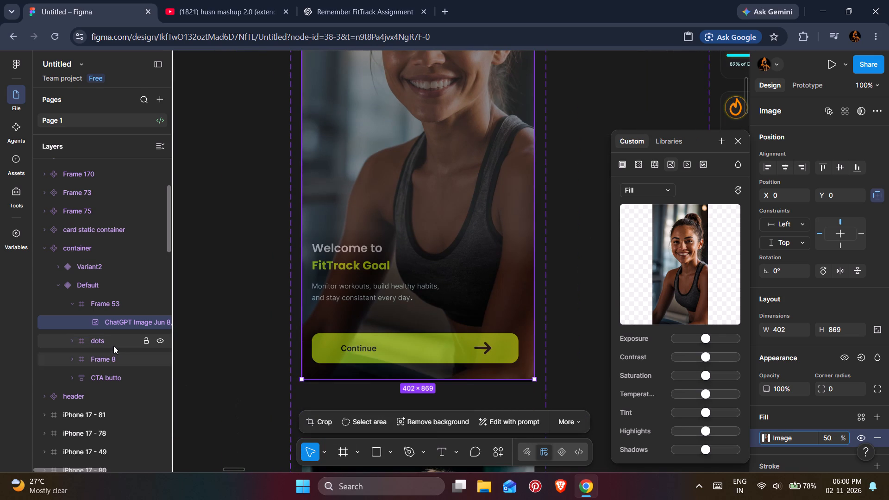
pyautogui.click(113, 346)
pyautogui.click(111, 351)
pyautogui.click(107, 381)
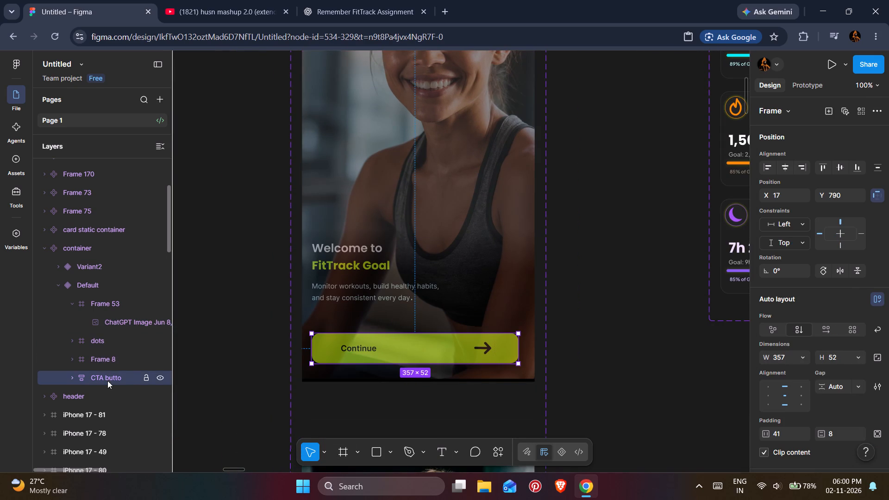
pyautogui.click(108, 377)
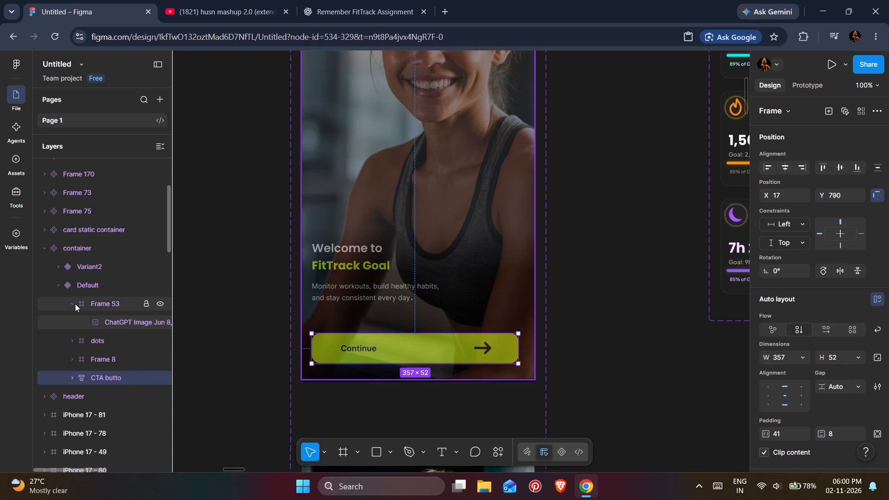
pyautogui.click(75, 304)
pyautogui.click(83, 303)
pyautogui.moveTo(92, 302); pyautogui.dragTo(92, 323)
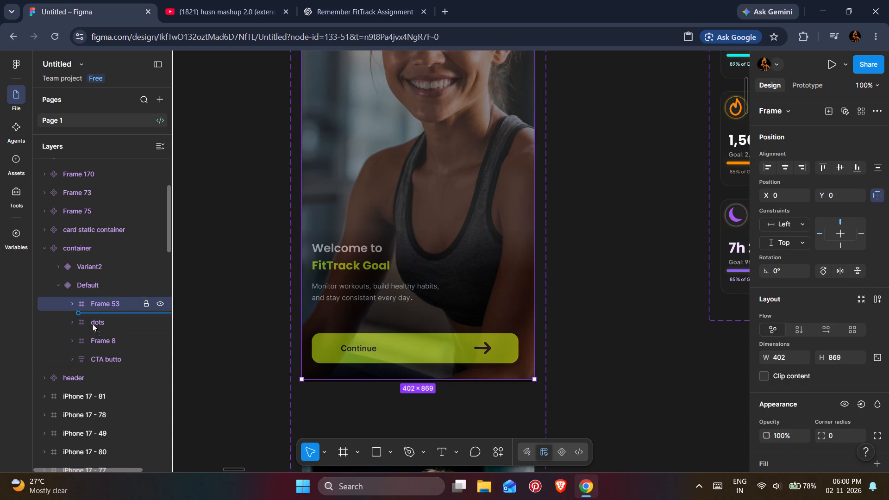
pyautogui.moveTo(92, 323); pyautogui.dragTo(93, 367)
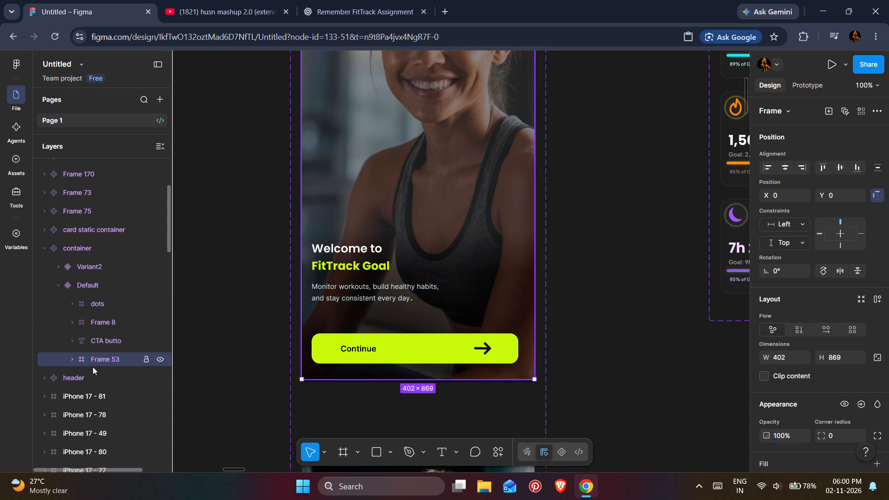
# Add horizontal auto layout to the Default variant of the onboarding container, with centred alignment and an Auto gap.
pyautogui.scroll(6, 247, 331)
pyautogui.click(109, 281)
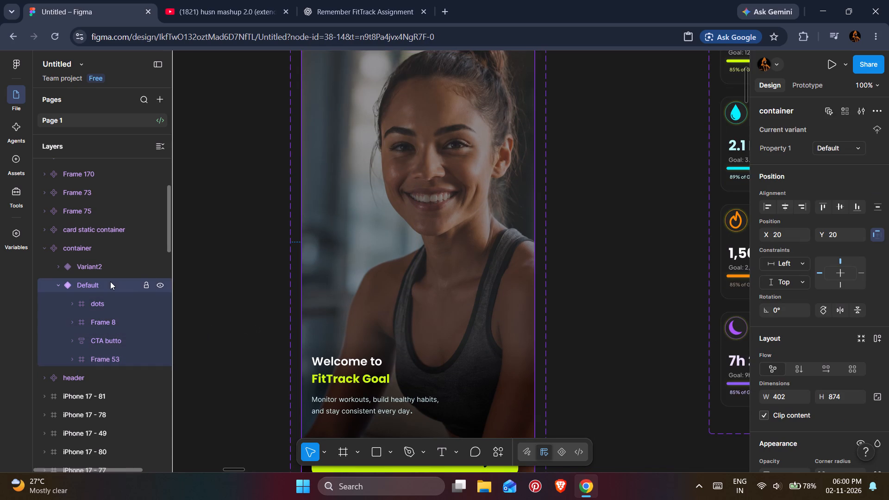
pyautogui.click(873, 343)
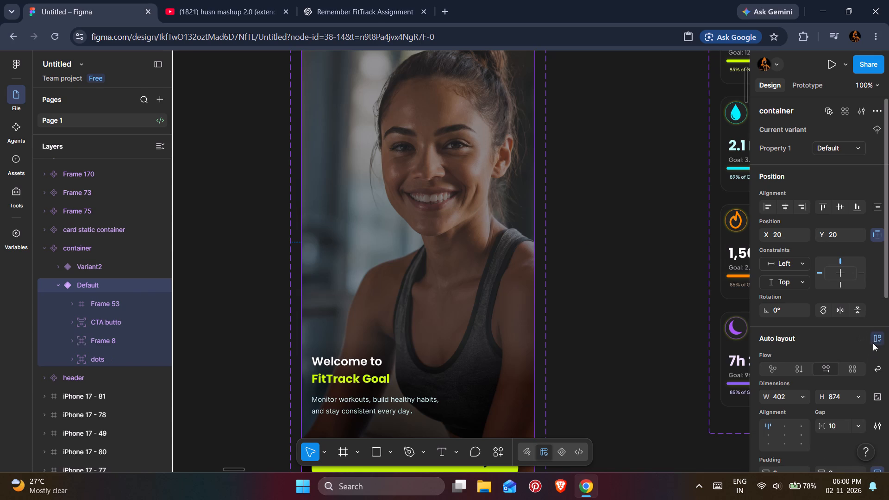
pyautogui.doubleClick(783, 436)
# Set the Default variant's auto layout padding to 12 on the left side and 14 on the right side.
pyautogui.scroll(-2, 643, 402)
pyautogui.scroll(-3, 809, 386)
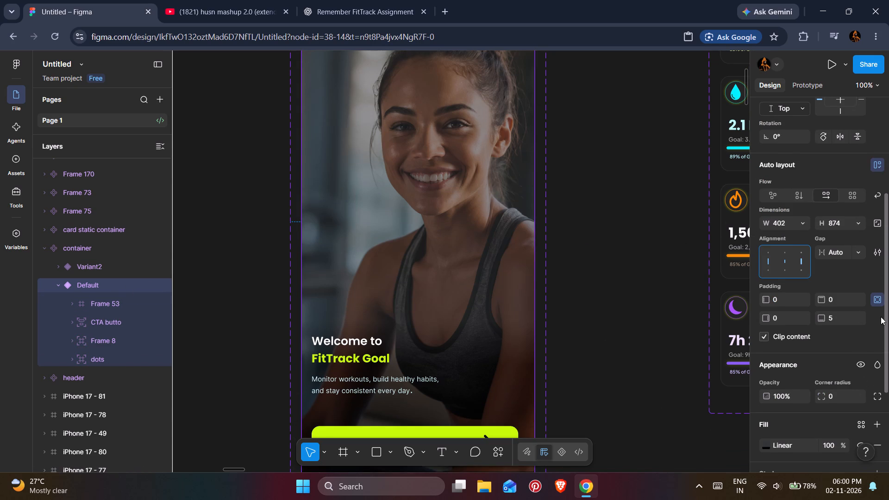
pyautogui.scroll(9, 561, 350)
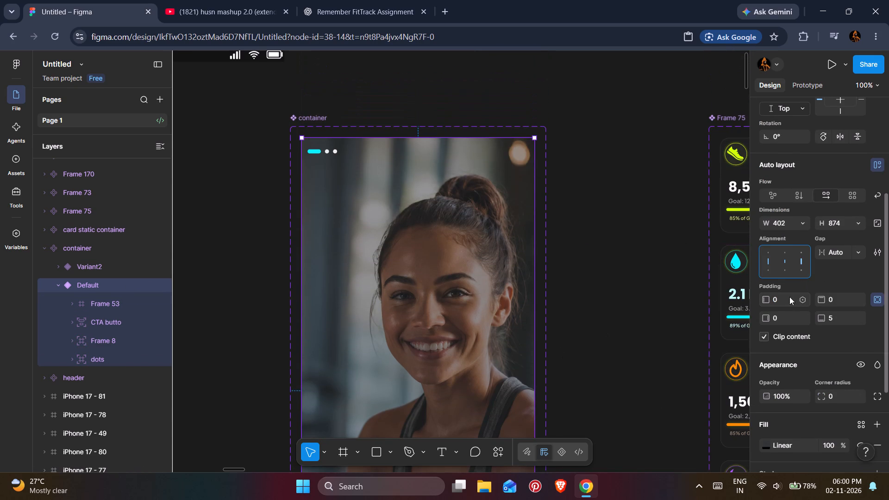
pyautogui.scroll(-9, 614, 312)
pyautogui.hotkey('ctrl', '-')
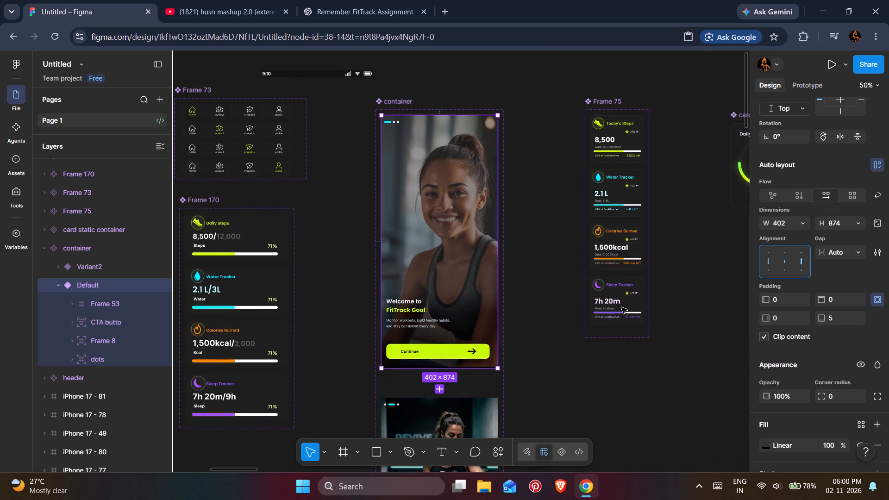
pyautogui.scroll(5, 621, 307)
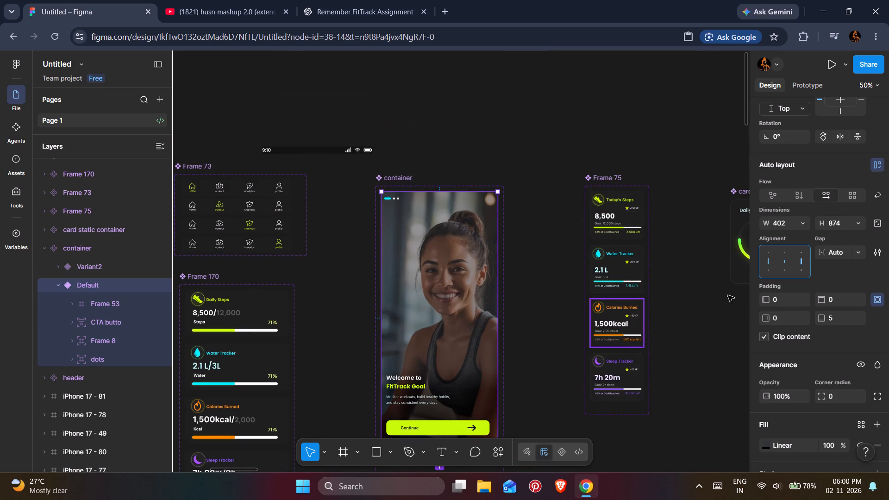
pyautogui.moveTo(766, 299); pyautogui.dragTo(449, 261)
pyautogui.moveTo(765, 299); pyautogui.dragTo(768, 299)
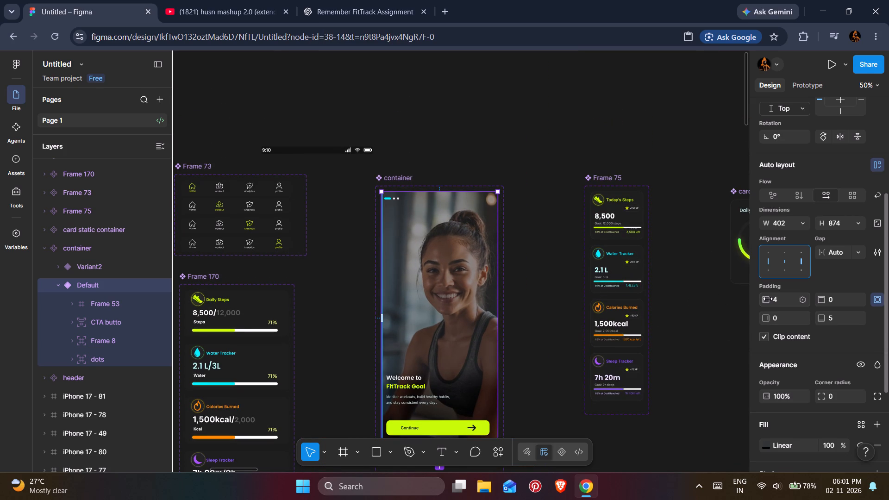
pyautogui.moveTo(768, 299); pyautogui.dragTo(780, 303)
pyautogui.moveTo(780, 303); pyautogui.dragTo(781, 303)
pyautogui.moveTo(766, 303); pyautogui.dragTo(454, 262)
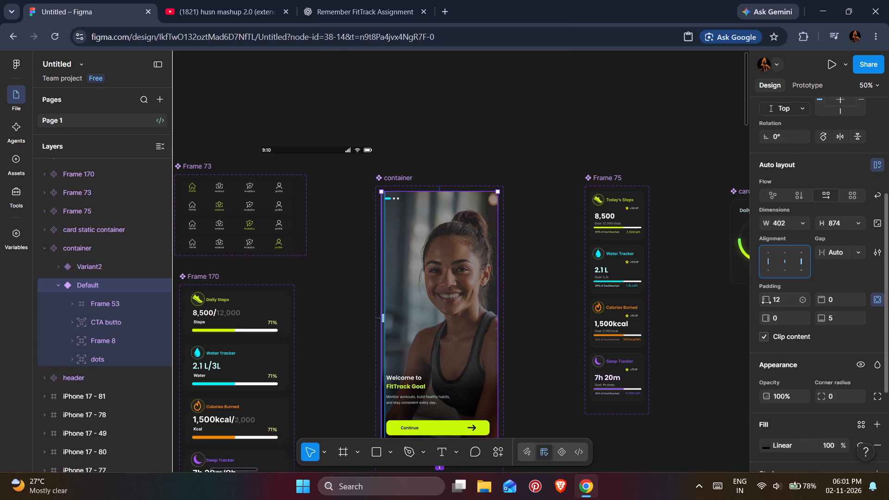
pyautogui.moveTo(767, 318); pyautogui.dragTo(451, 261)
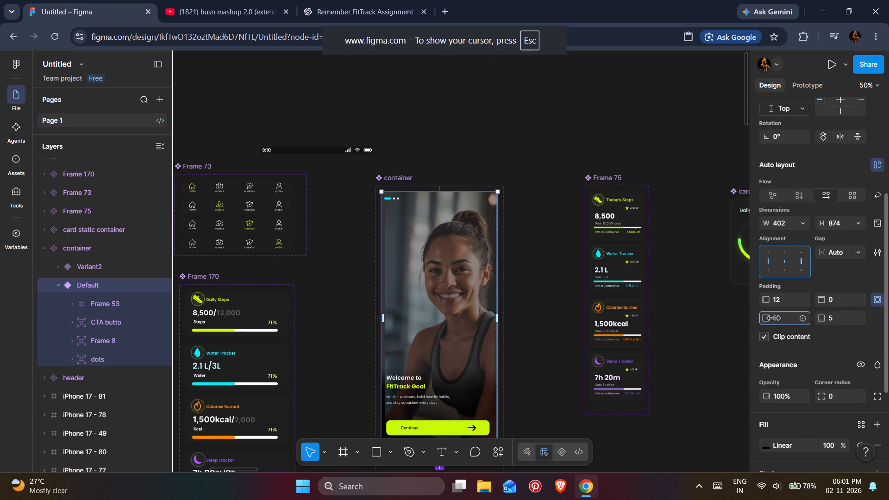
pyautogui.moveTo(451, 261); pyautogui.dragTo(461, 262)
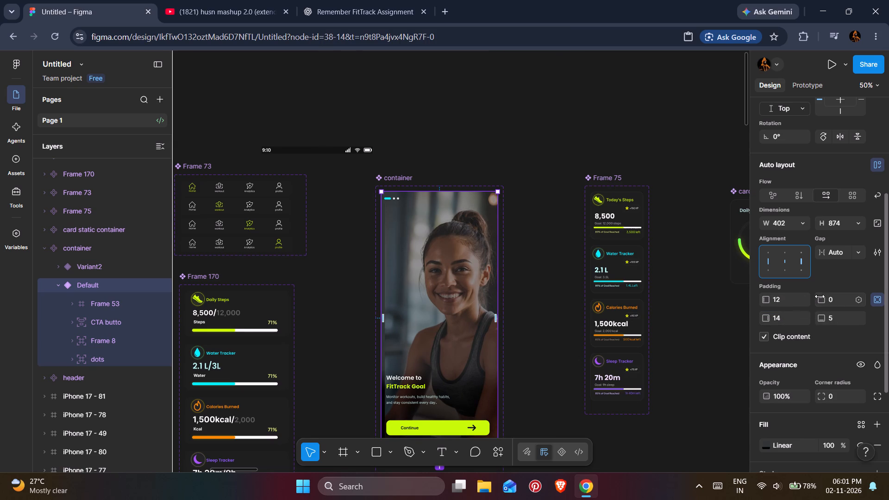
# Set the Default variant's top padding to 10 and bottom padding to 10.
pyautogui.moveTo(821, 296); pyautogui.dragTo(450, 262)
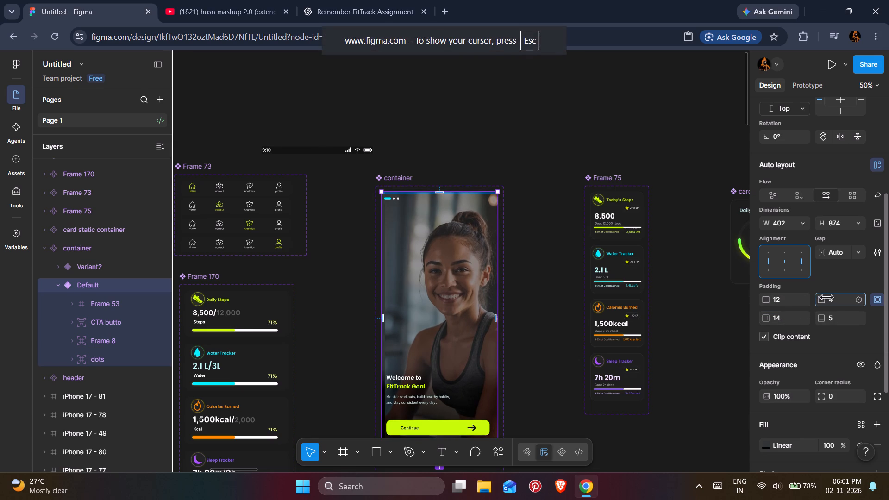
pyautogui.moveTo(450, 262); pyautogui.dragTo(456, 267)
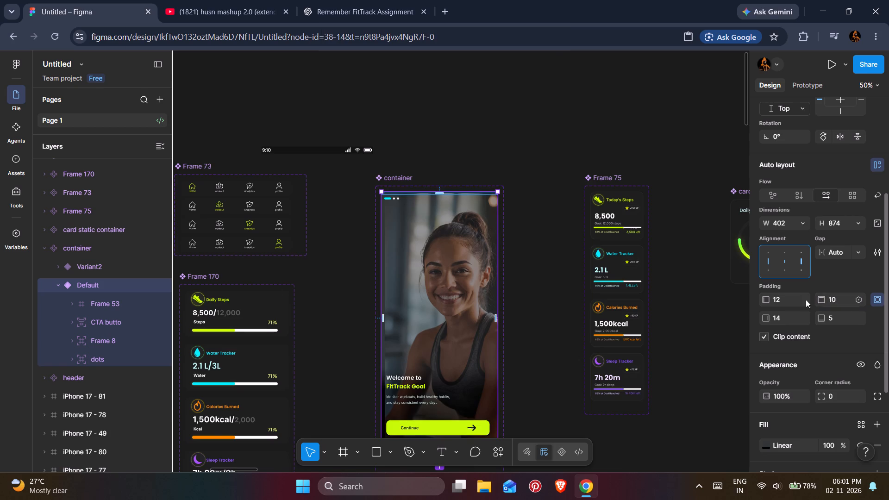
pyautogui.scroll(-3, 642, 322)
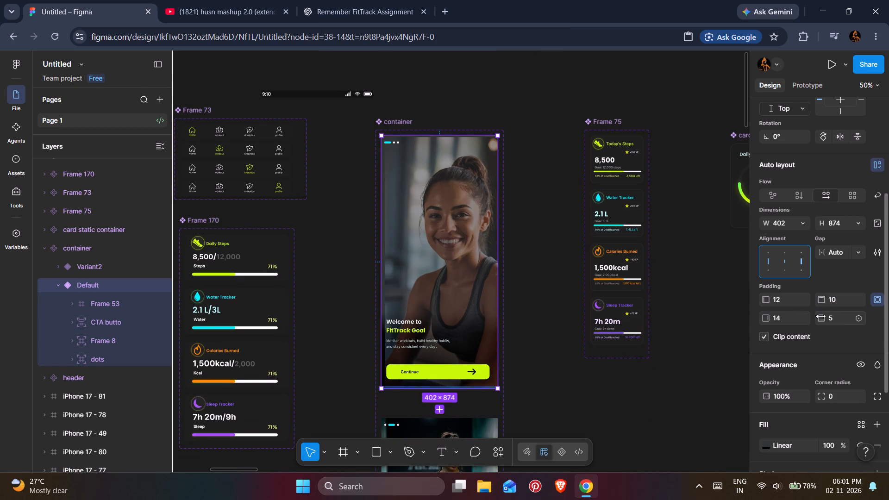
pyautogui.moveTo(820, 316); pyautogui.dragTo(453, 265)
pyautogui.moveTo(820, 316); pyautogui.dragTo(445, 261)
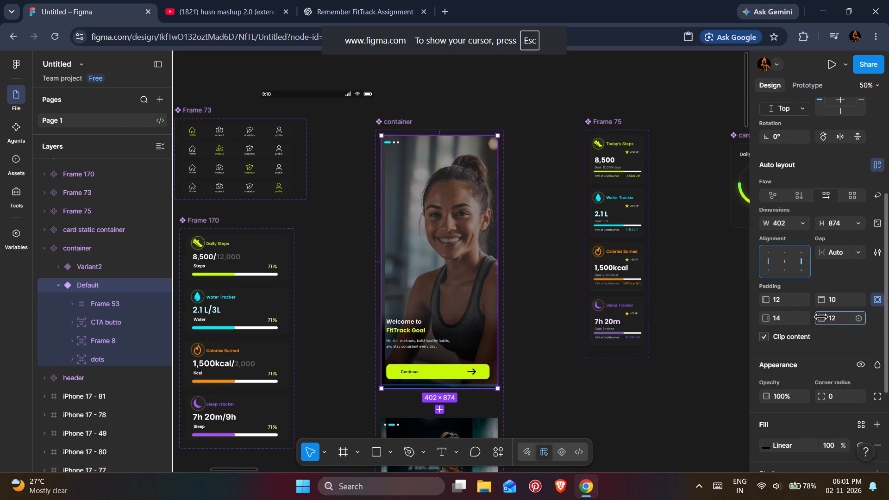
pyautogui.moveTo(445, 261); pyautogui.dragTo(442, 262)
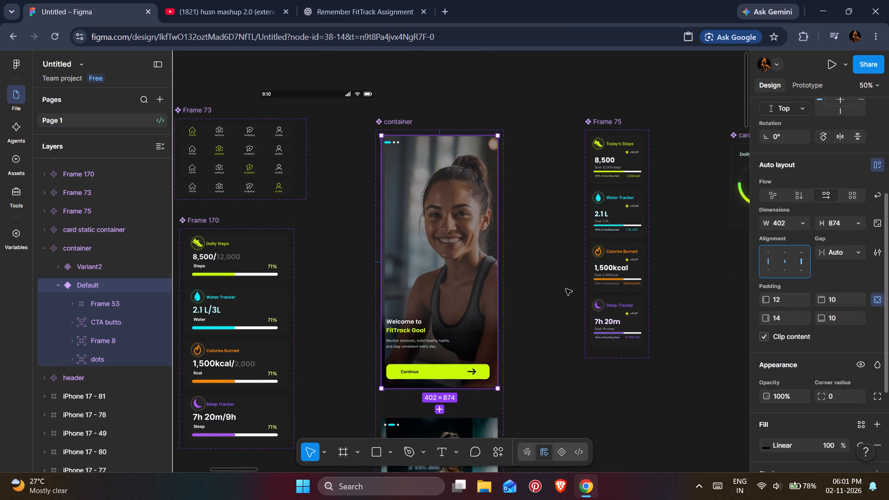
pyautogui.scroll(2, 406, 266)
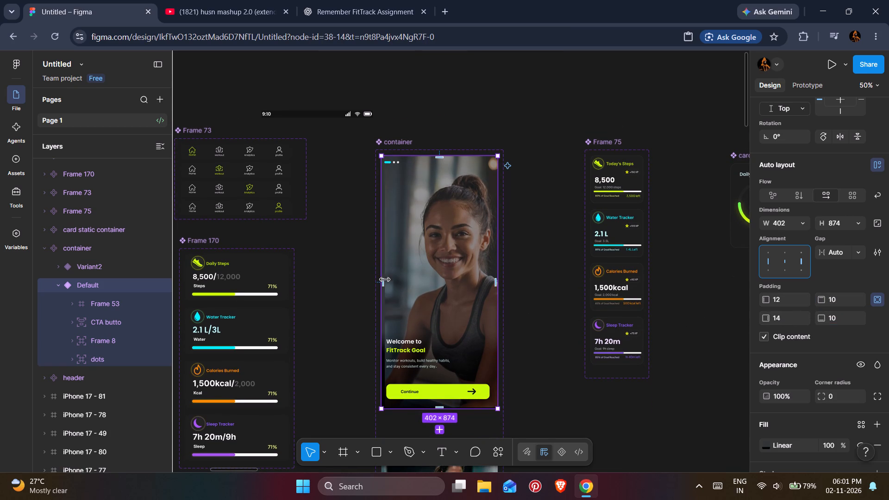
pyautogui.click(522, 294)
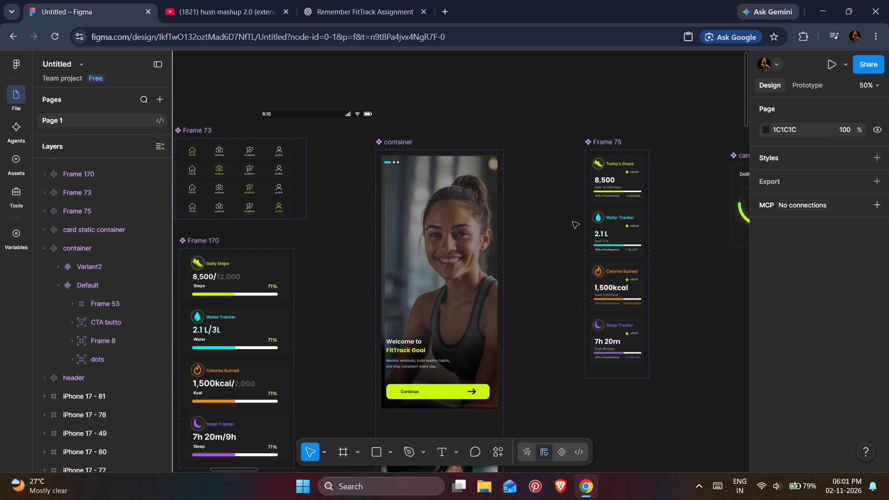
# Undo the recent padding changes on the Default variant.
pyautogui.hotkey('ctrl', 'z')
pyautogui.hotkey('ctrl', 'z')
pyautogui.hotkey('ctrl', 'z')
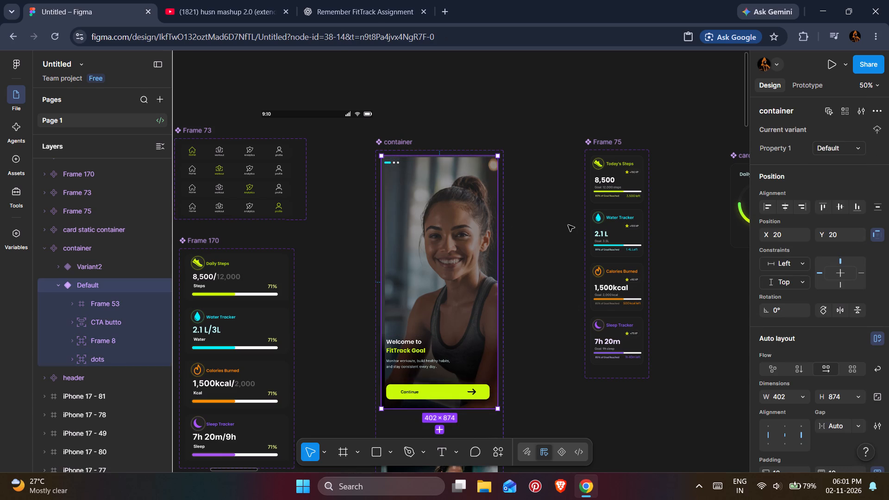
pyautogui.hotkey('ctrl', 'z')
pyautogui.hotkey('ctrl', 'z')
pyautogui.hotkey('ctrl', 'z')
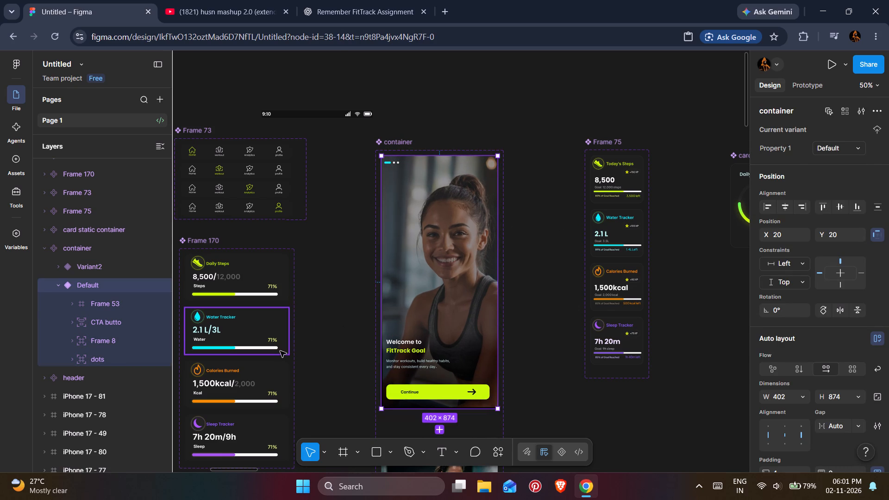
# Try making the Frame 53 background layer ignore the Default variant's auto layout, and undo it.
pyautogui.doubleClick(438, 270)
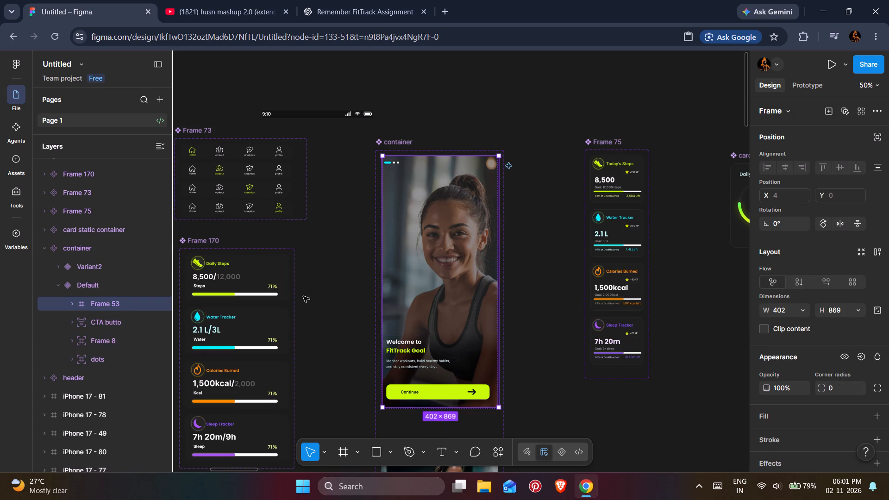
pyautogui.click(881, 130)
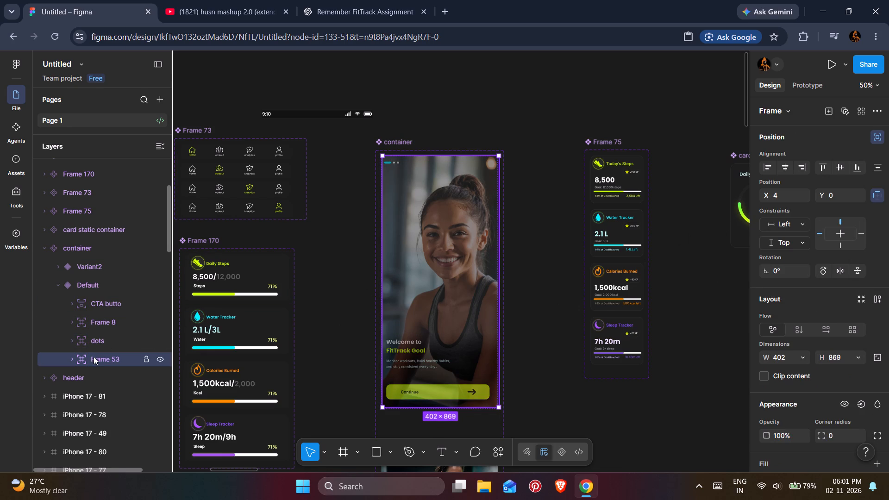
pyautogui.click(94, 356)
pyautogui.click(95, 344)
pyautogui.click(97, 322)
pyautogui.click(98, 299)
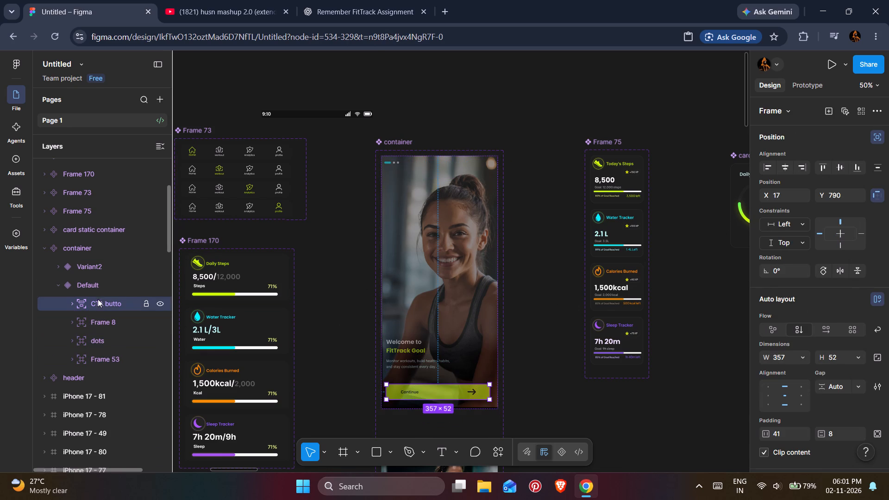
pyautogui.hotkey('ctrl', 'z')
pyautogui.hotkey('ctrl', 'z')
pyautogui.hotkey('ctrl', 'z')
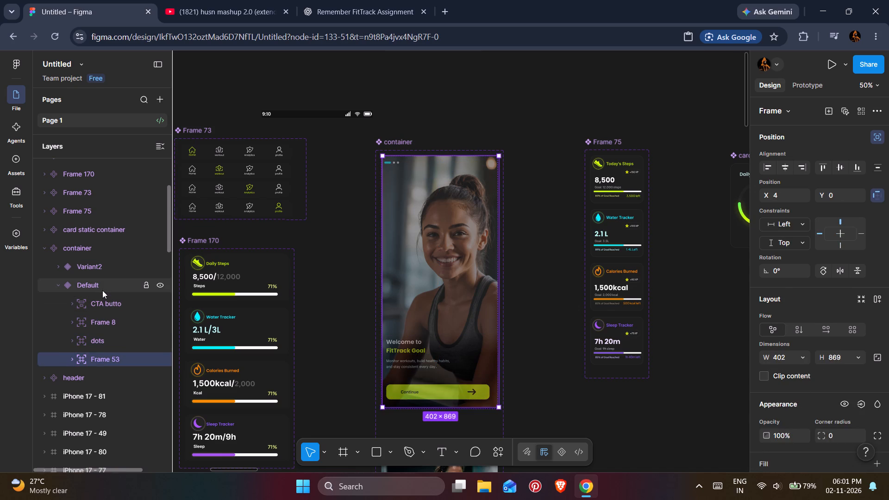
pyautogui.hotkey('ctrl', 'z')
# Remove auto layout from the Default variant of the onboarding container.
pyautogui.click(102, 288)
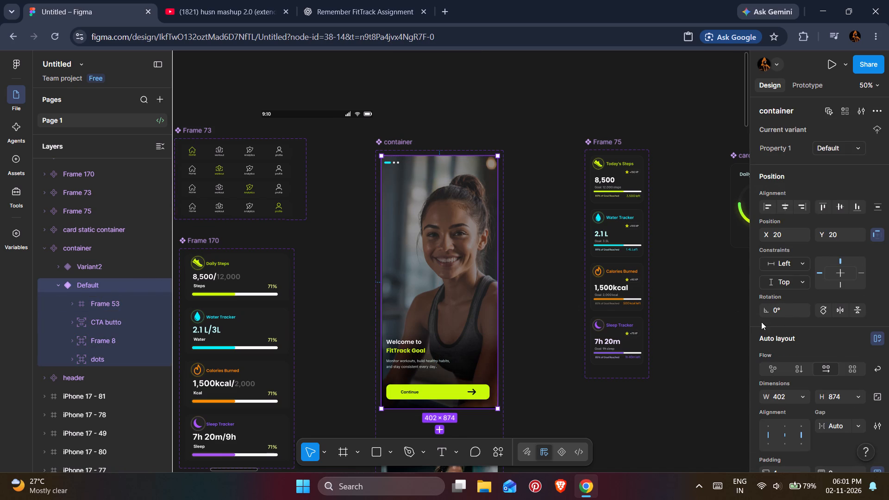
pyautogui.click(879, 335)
# Examine the dots, welcome text, background and CTA butto layers inside the Default variant.
pyautogui.scroll(-2, 432, 319)
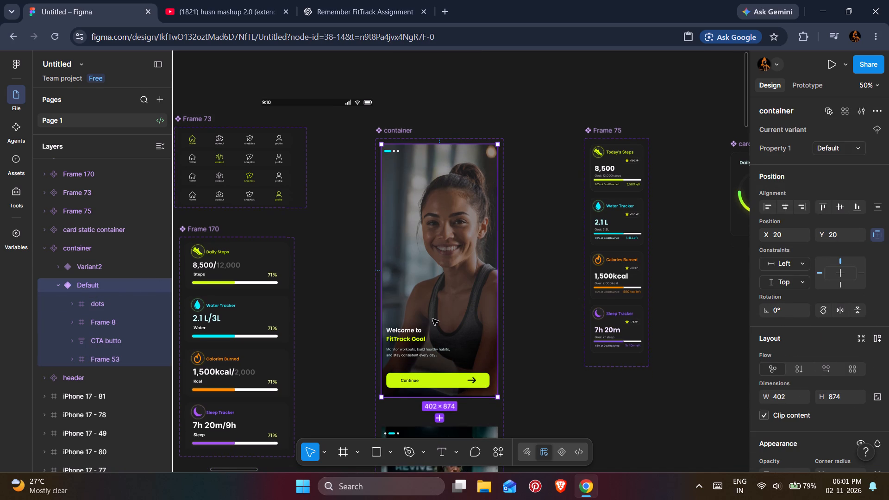
pyautogui.scroll(2, 432, 319)
pyautogui.doubleClick(397, 171)
pyautogui.click(406, 247)
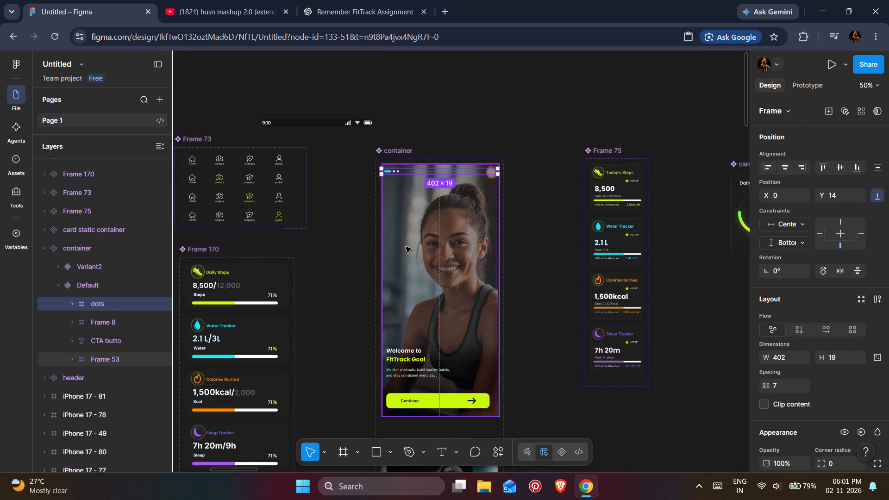
pyautogui.click(418, 363)
pyautogui.scroll(-1, 418, 363)
pyautogui.click(410, 387)
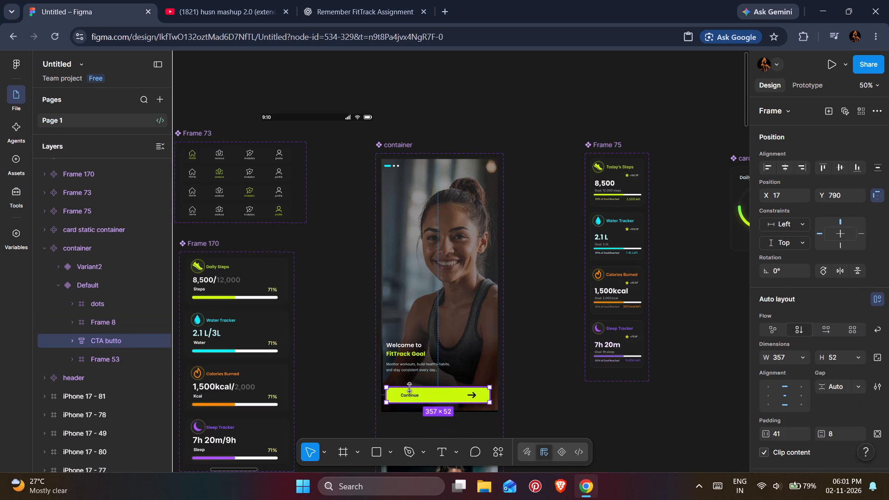
pyautogui.scroll(-7, 410, 387)
# Extend the Frame 53 background layer's bottom edge to a height of 874.
pyautogui.doubleClick(418, 214)
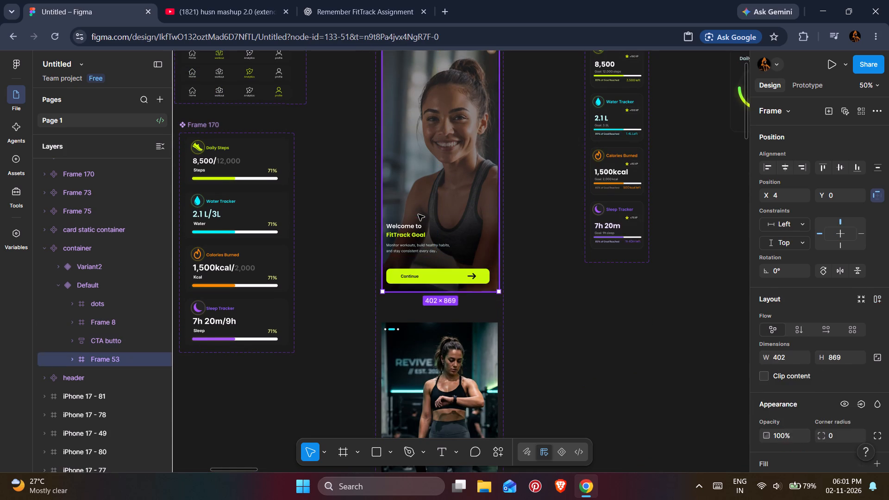
pyautogui.click(109, 359)
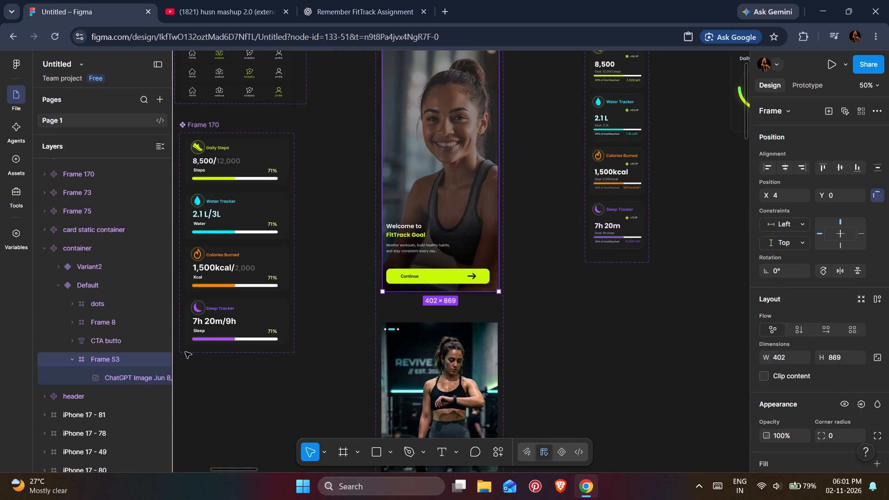
pyautogui.scroll(6, 190, 353)
pyautogui.hotkey('ctrl', '+')
pyautogui.hotkey('ctrl', '+')
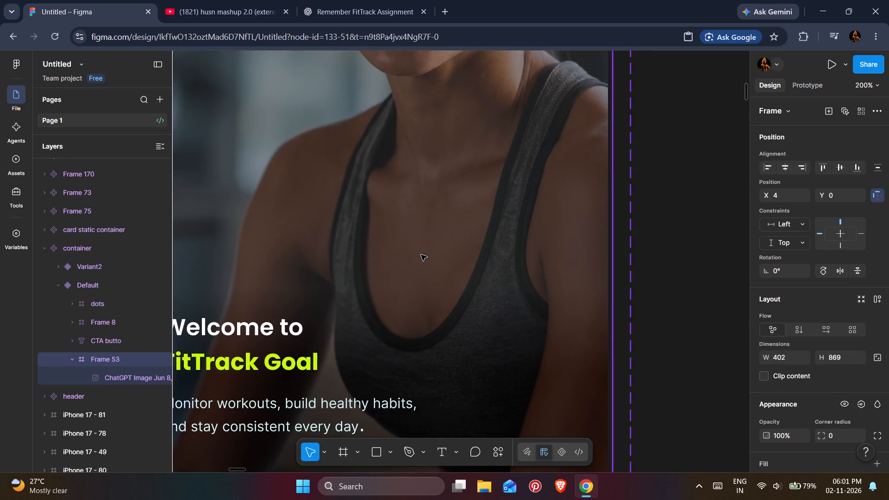
pyautogui.hotkey('ctrl', '-')
pyautogui.scroll(-2, 421, 255)
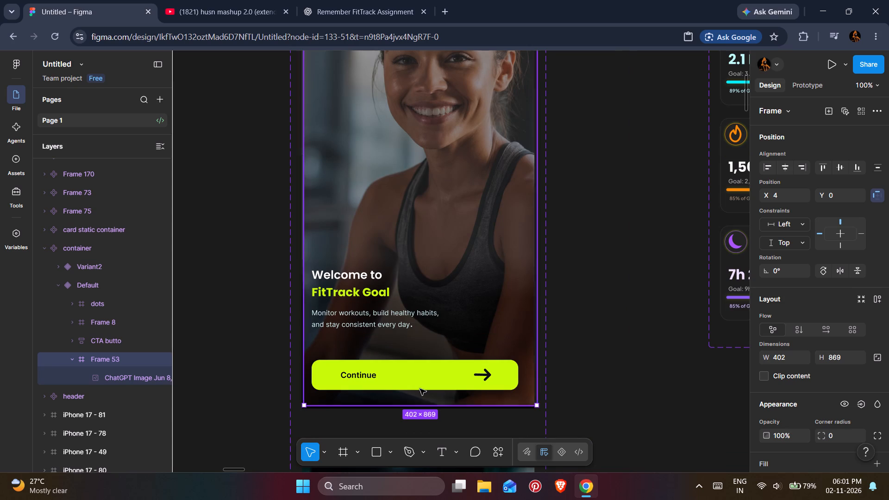
pyautogui.click(418, 405)
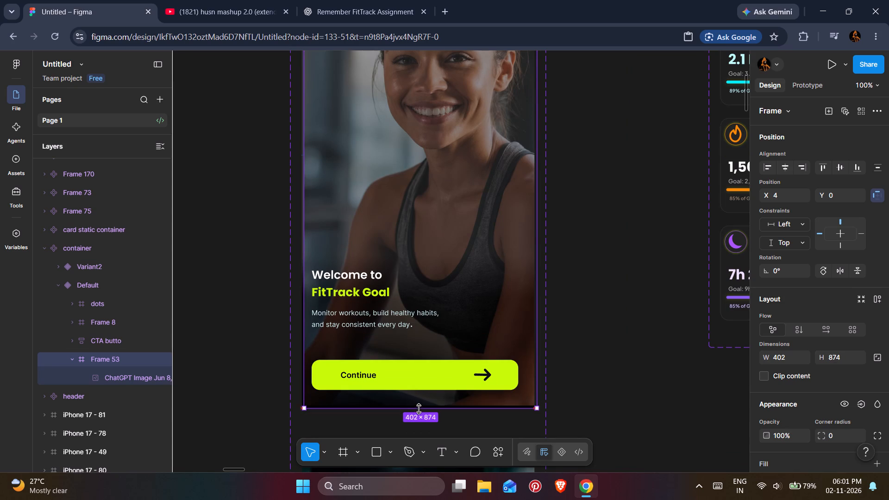
pyautogui.click(577, 335)
# Examine how the Frame 53 background and the welcome text frame fit the bottom of the Default variant.
pyautogui.scroll(-2, 577, 335)
pyautogui.doubleClick(451, 288)
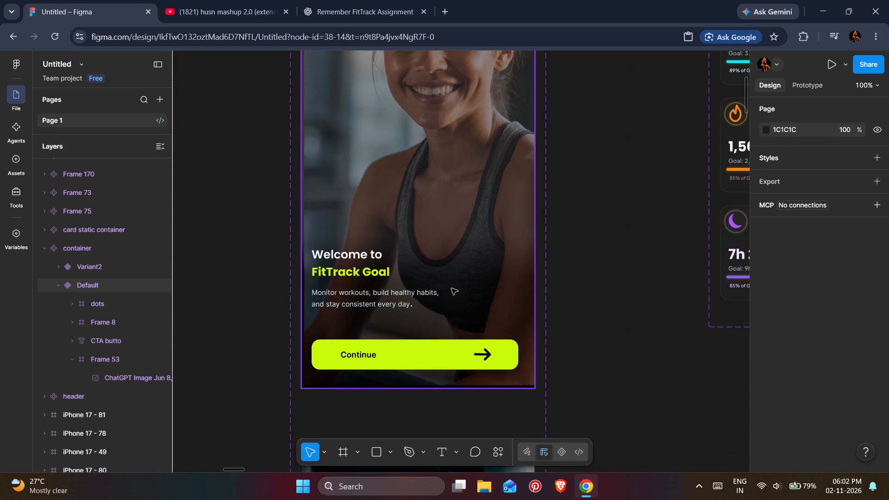
pyautogui.click(391, 378)
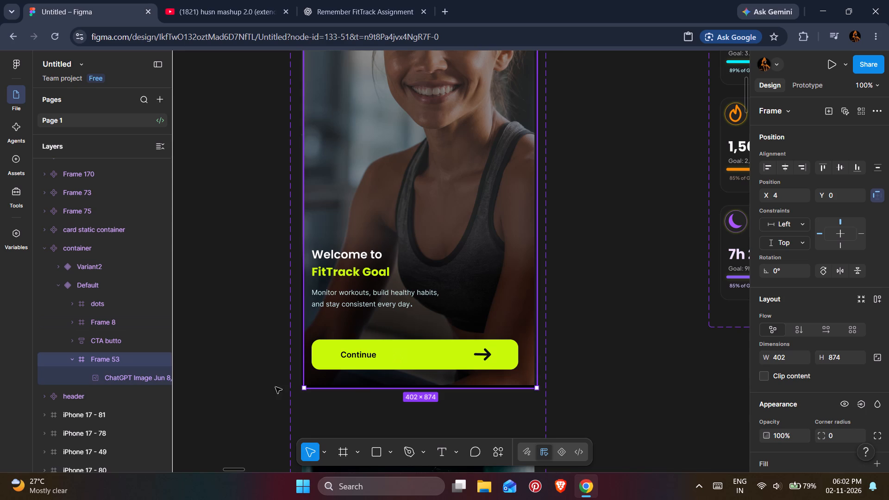
pyautogui.hotkey('ctrl', 'z')
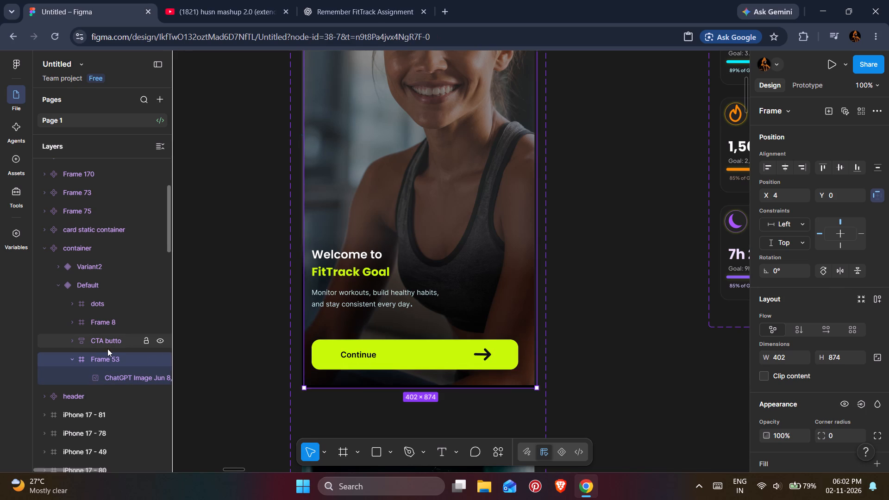
pyautogui.scroll(-2, 188, 310)
pyautogui.scroll(-8, 353, 175)
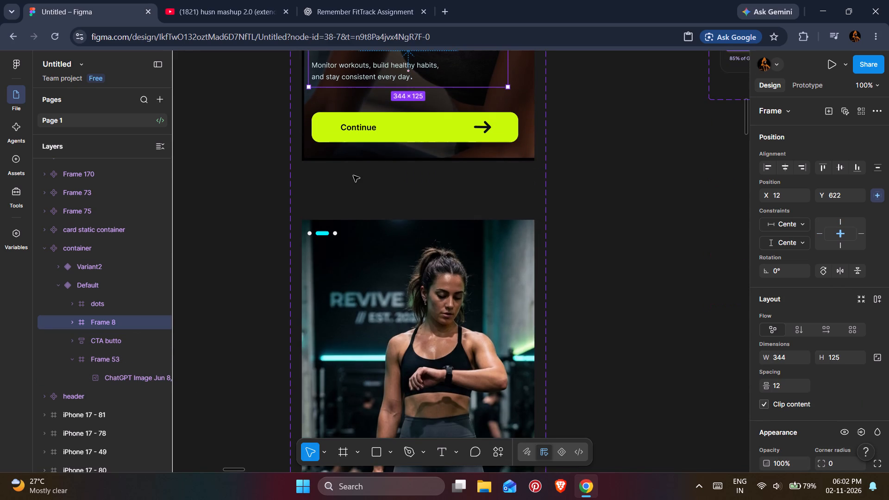
pyautogui.scroll(-2, 353, 175)
pyautogui.scroll(13, 353, 175)
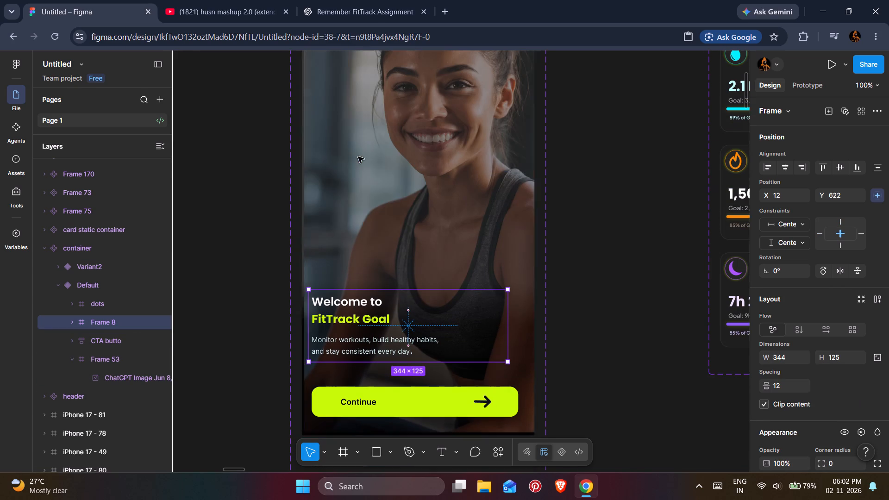
pyautogui.click(96, 357)
pyautogui.scroll(-2, 308, 311)
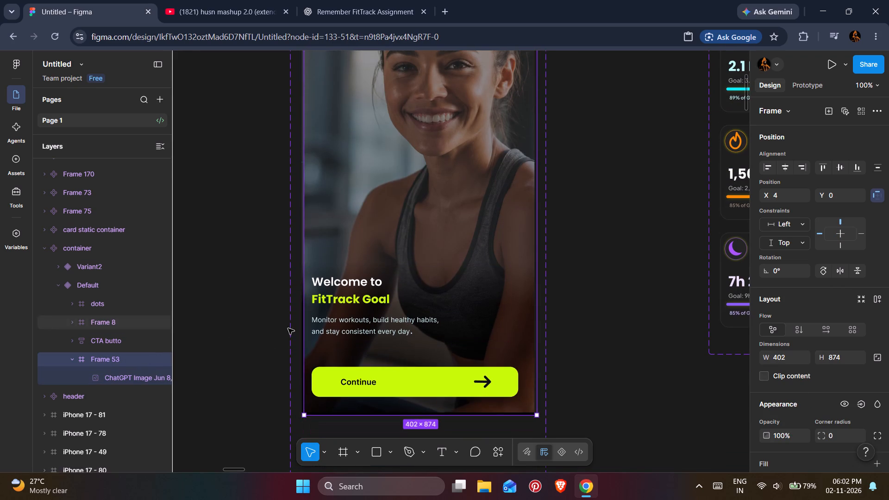
# Extend the bottom edge of the ChatGPT Image layer inside Frame 53 to a height of 874.
pyautogui.click(105, 381)
pyautogui.scroll(-3, 413, 341)
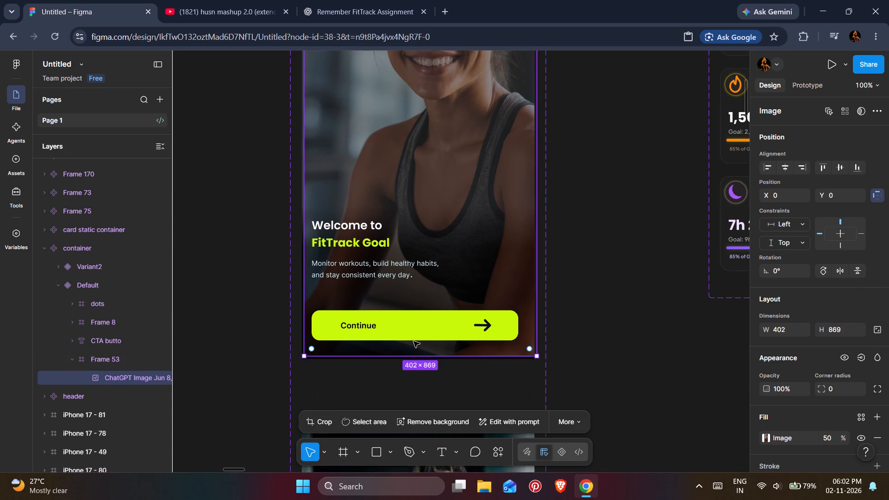
pyautogui.moveTo(416, 357); pyautogui.dragTo(416, 362)
pyautogui.hotkey('ctrl', 'z')
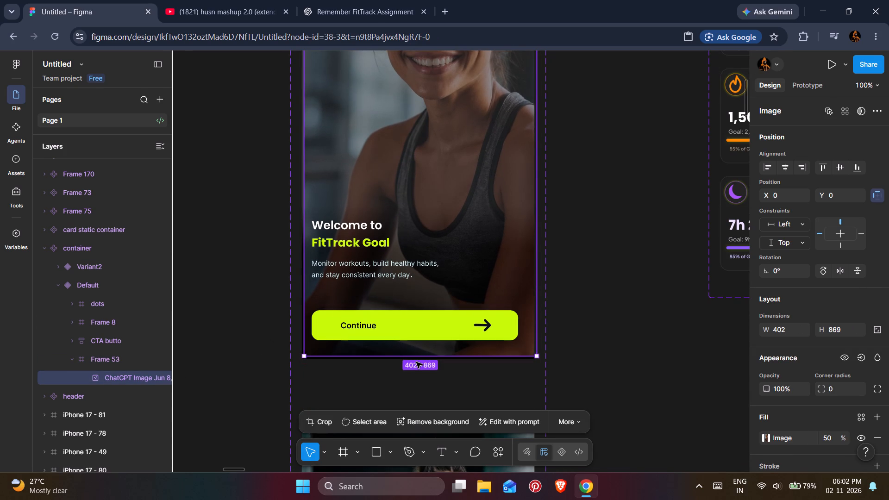
pyautogui.scroll(2, 416, 362)
pyautogui.click(421, 377)
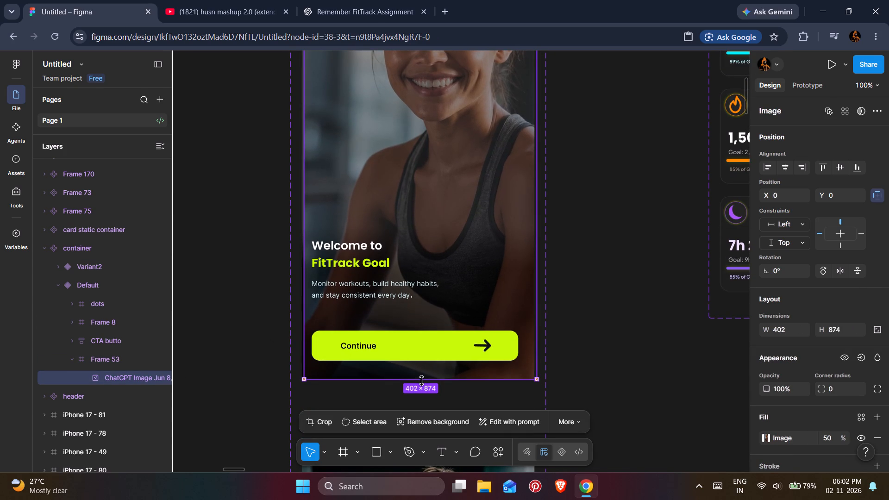
# Extend the background image's left edge to X -5, making it 407 wide, and check its fit in the Default variant.
pyautogui.moveTo(306, 230); pyautogui.dragTo(303, 230)
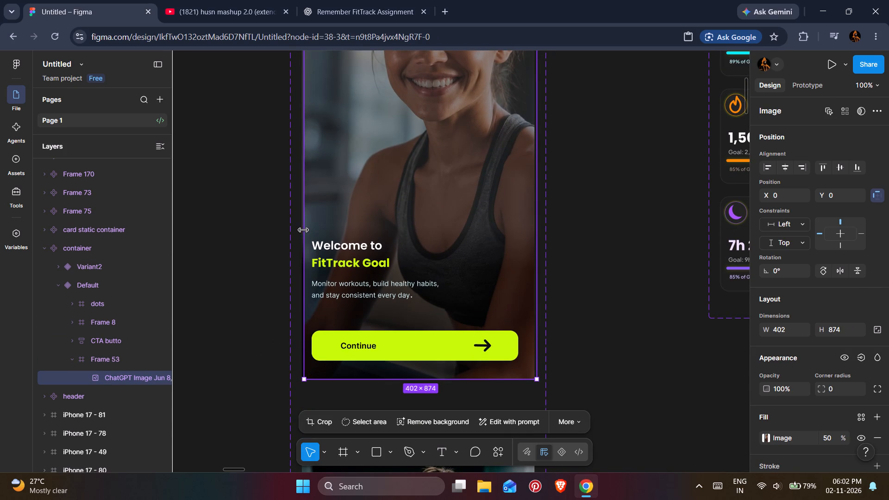
pyautogui.moveTo(303, 230); pyautogui.dragTo(301, 230)
pyautogui.scroll(10, 307, 265)
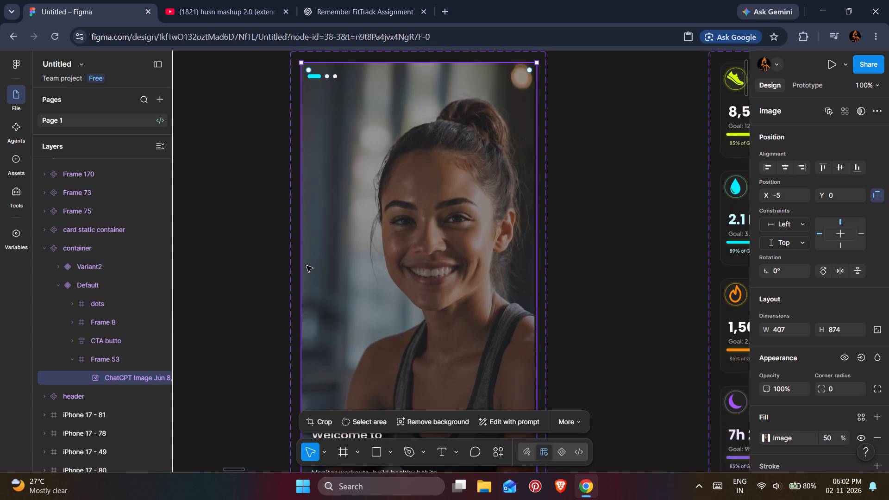
pyautogui.scroll(7, 307, 266)
pyautogui.click(201, 245)
pyautogui.click(386, 246)
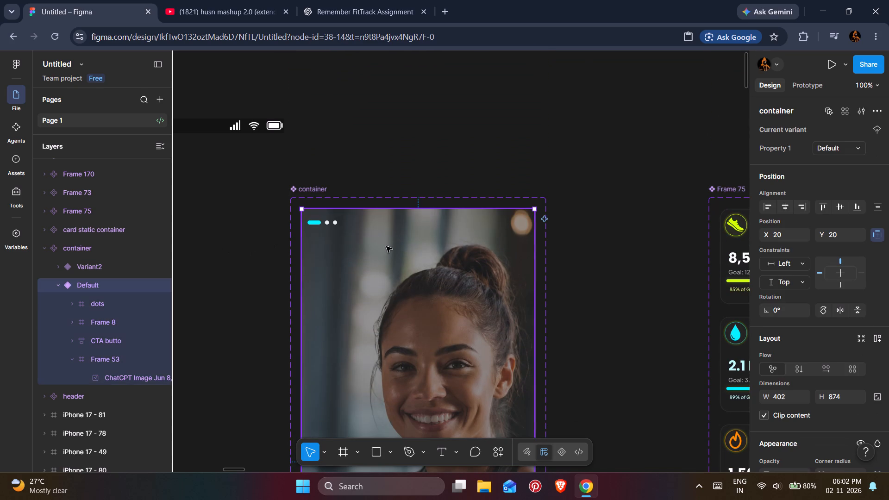
# Examine the Frame 53 background, welcome text and CTA butto layers inside the Default variant.
pyautogui.scroll(-6, 281, 291)
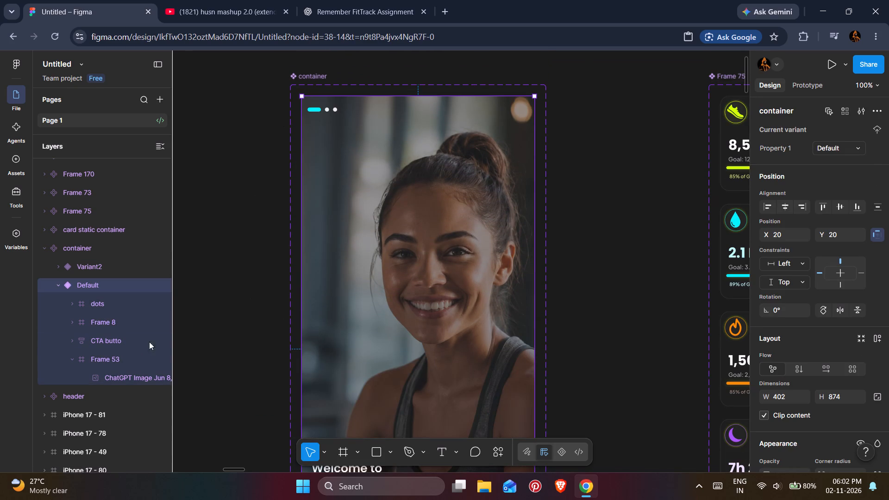
pyautogui.click(94, 353)
pyautogui.click(77, 358)
pyautogui.click(76, 358)
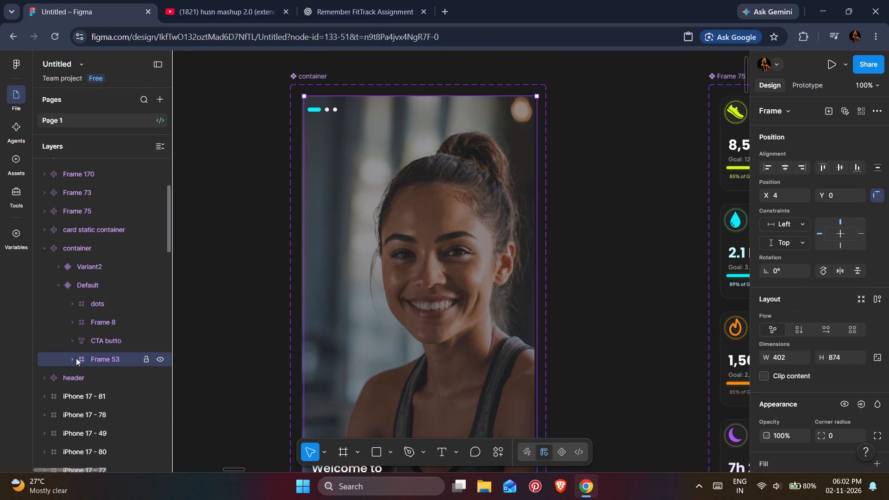
pyautogui.scroll(-8, 327, 303)
pyautogui.scroll(2, 328, 303)
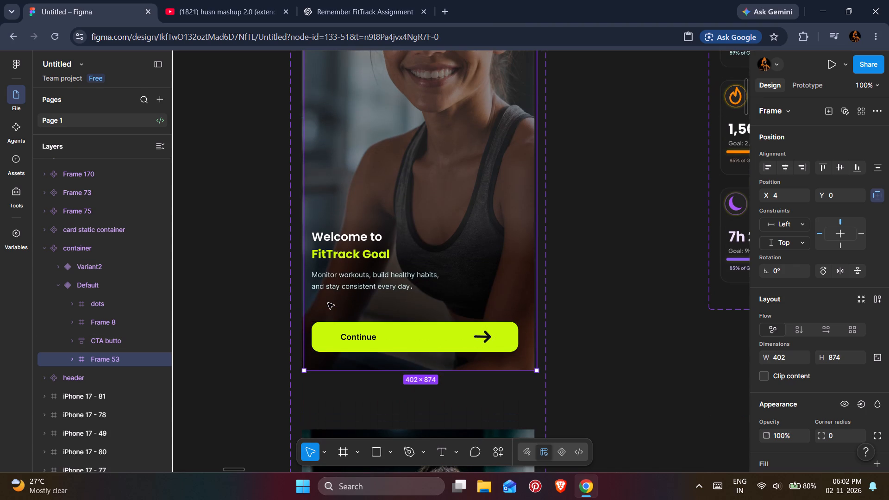
pyautogui.click(336, 275)
pyautogui.click(346, 337)
pyautogui.scroll(8, 346, 337)
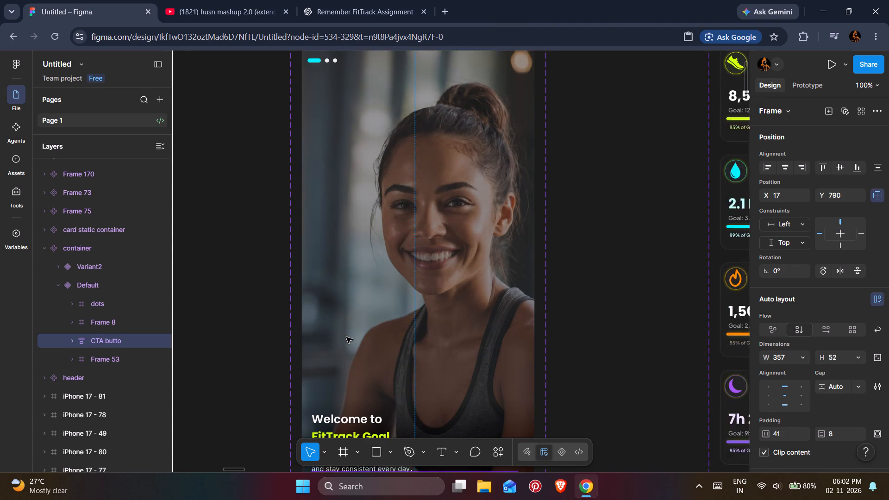
pyautogui.click(346, 337)
pyautogui.scroll(3, 346, 337)
# Narrow the dots frame in the Default variant from both sides to a width of 392, starting at X 4.
pyautogui.click(328, 188)
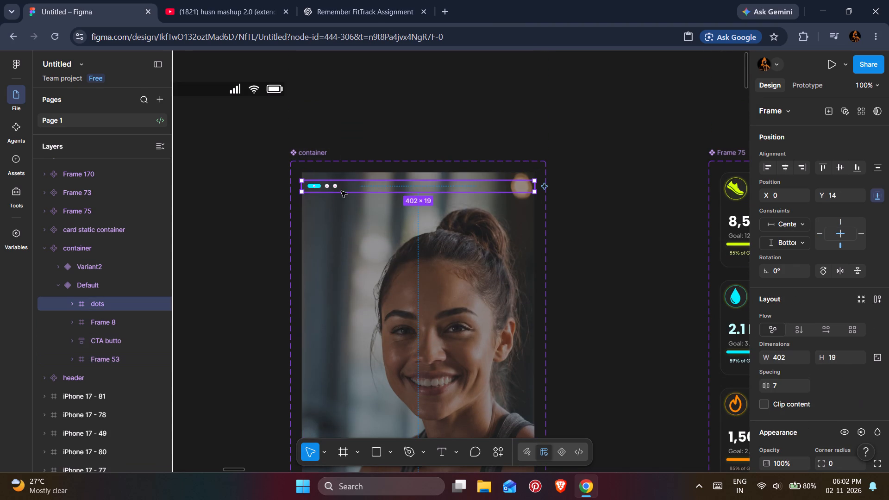
pyautogui.moveTo(299, 185); pyautogui.dragTo(302, 184)
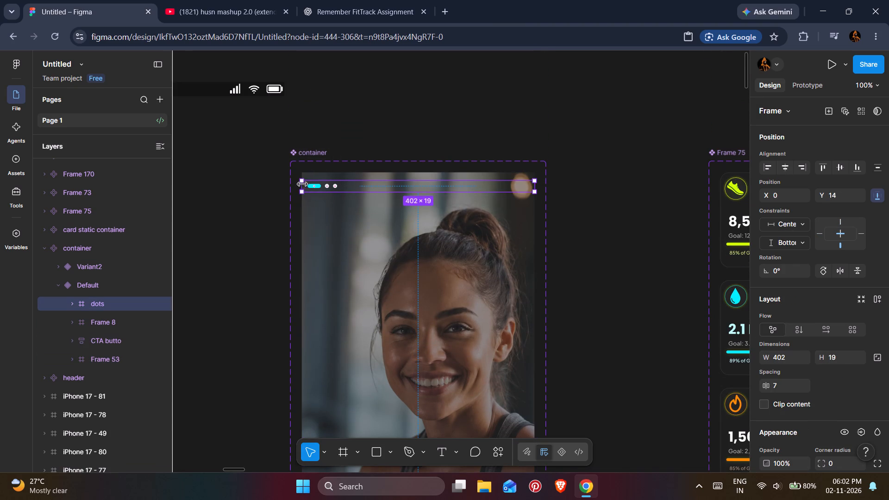
pyautogui.moveTo(302, 184); pyautogui.dragTo(305, 183)
pyautogui.moveTo(535, 187); pyautogui.dragTo(531, 188)
# Collapse the Default variant's layers, with the view at 25% to show the surrounding components.
pyautogui.scroll(-7, 462, 216)
pyautogui.hotkey('ctrl', '-')
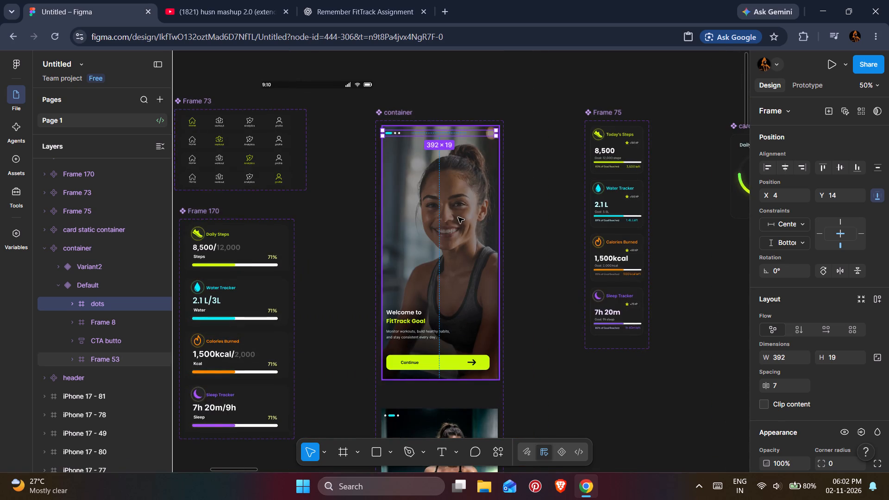
pyautogui.scroll(-4, 458, 217)
pyautogui.hotkey('ctrl', '-')
pyautogui.click(88, 285)
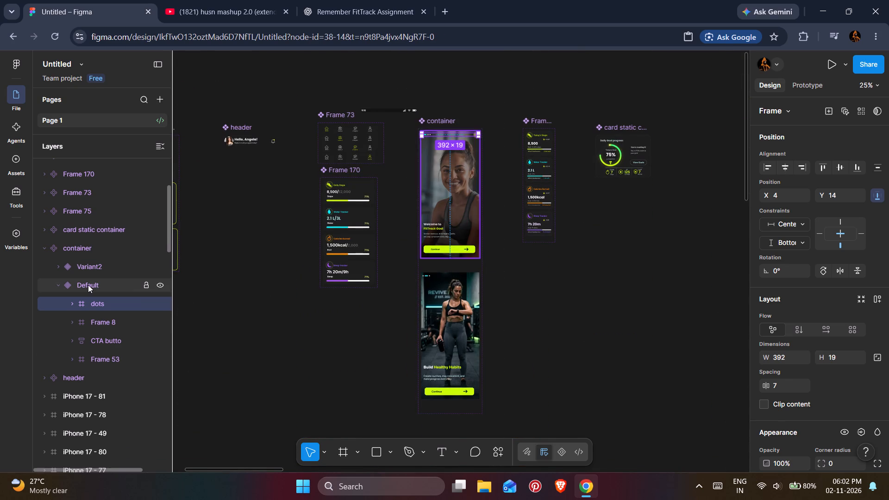
pyautogui.click(60, 284)
pyautogui.click(372, 329)
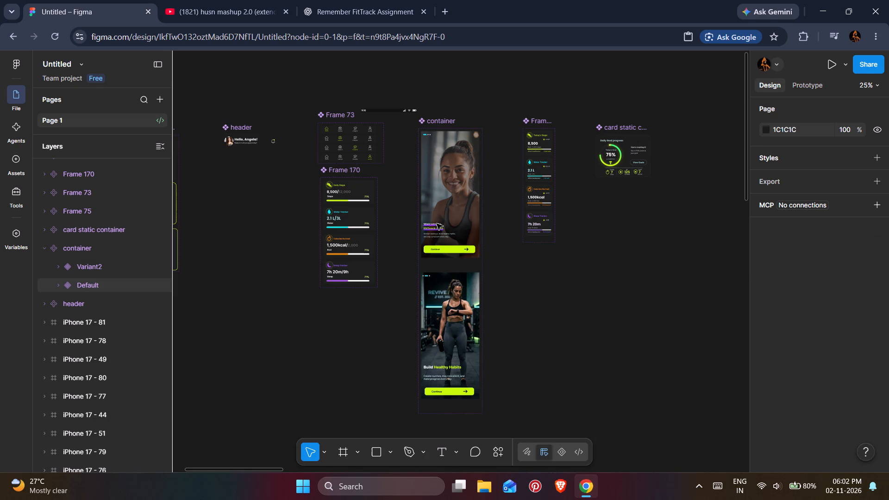
# Select the Frame 233 status bar instance above the Frame 73 component.
pyautogui.hotkey('ctrl', '+')
pyautogui.hotkey('ctrl', '-')
pyautogui.scroll(4, 439, 268)
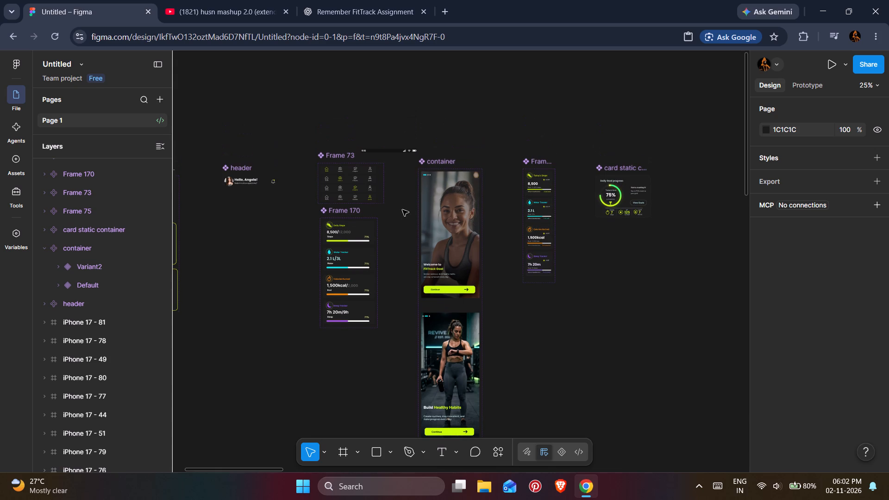
pyautogui.click(379, 153)
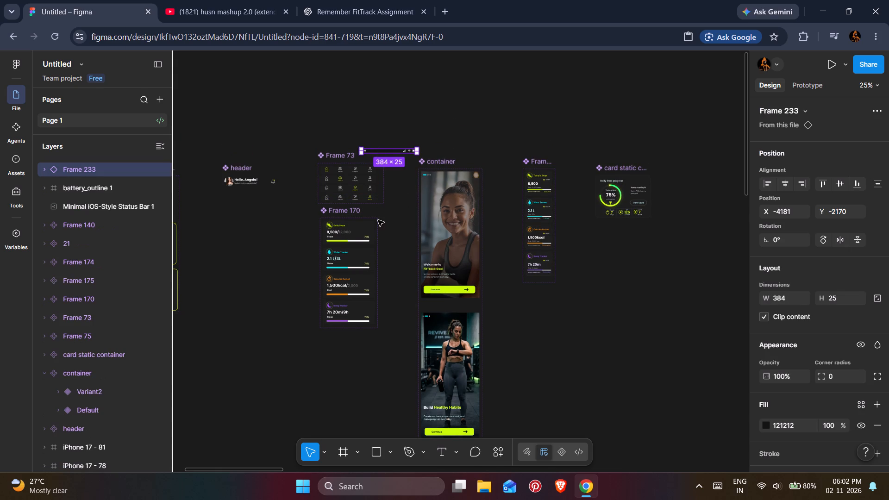
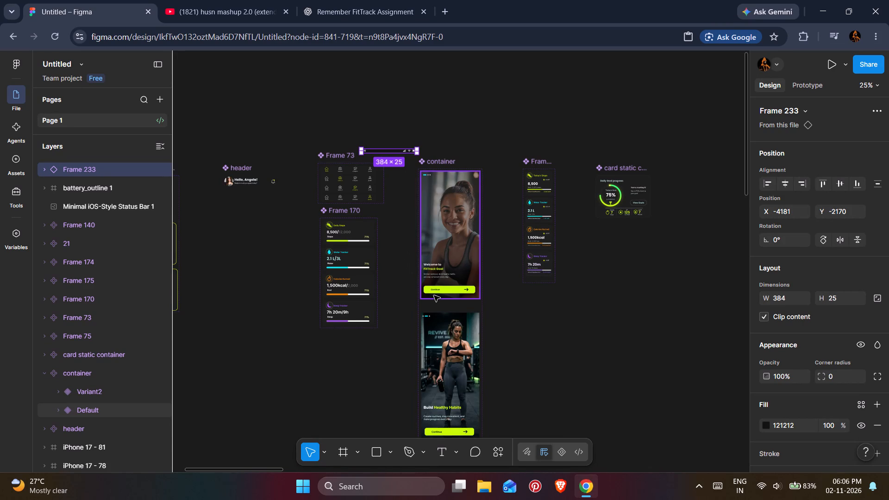
# Examine the Frame 8, CTA butto and Frame 53 layers inside the container component's Default variant.
pyautogui.click(454, 250)
pyautogui.hotkey('ctrl', '+')
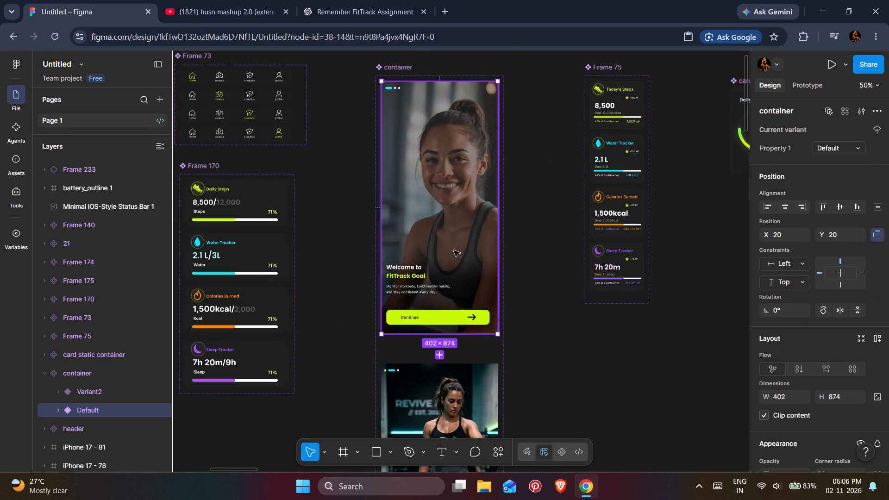
pyautogui.hotkey('ctrl', '+')
pyautogui.hotkey('ctrl', '-')
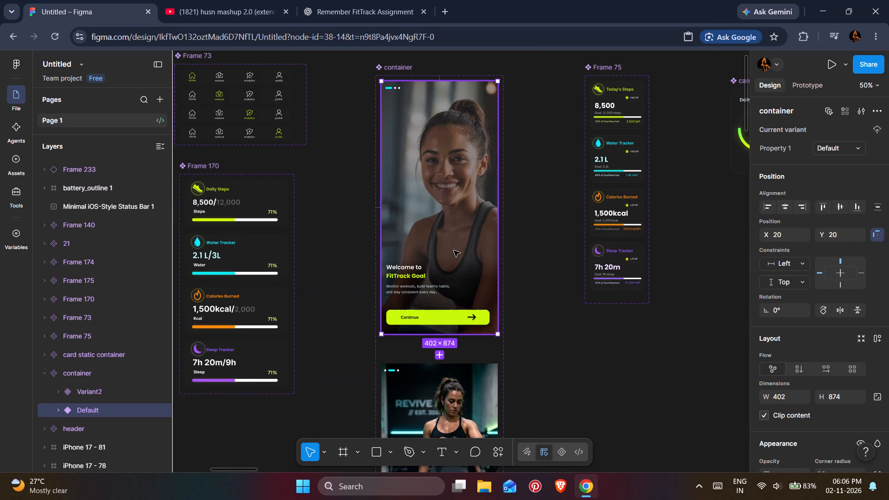
pyautogui.scroll(5, 454, 250)
pyautogui.click(569, 216)
pyautogui.click(495, 230)
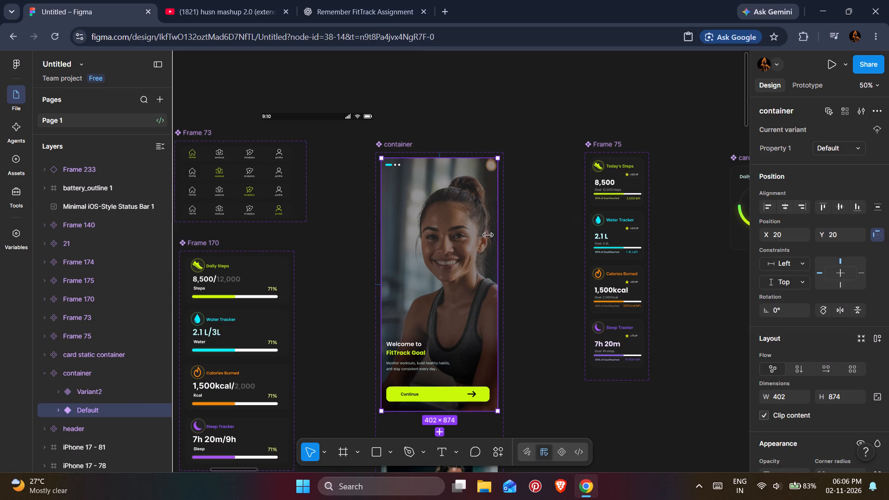
pyautogui.click(54, 412)
pyautogui.scroll(-1, 61, 410)
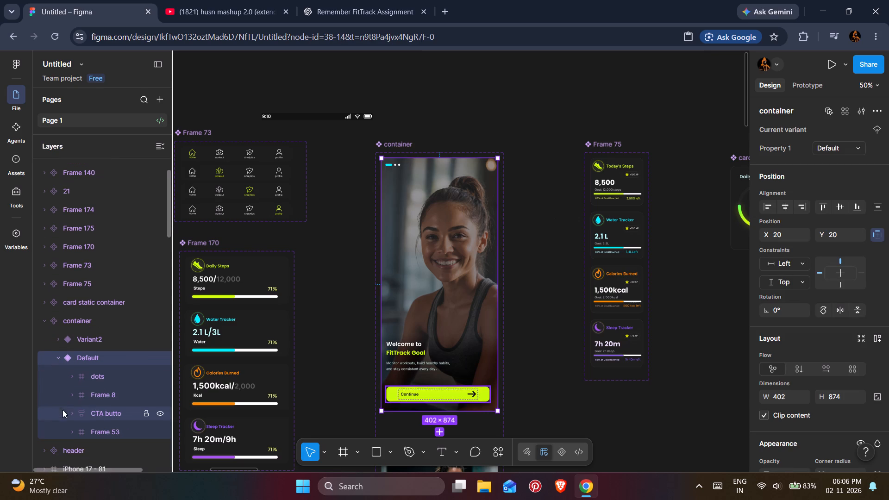
pyautogui.click(97, 371)
pyautogui.click(96, 385)
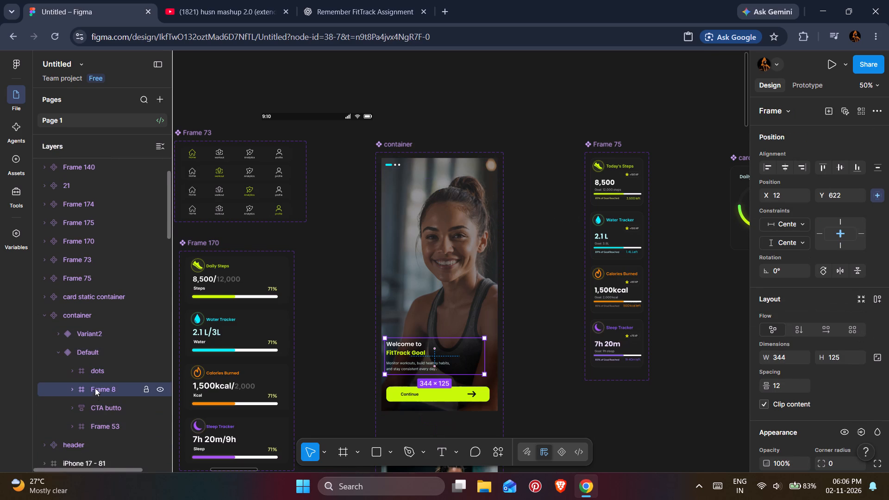
pyautogui.click(94, 398)
pyautogui.click(95, 424)
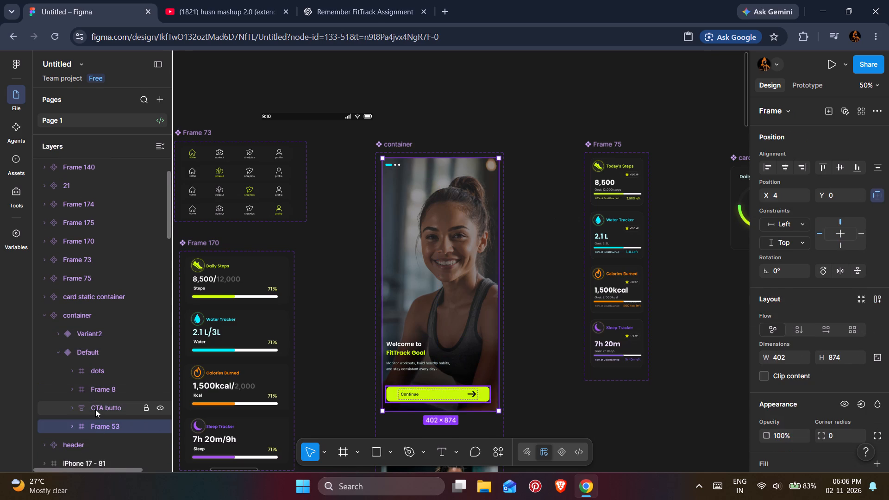
pyautogui.click(95, 408)
pyautogui.click(96, 395)
pyautogui.click(95, 404)
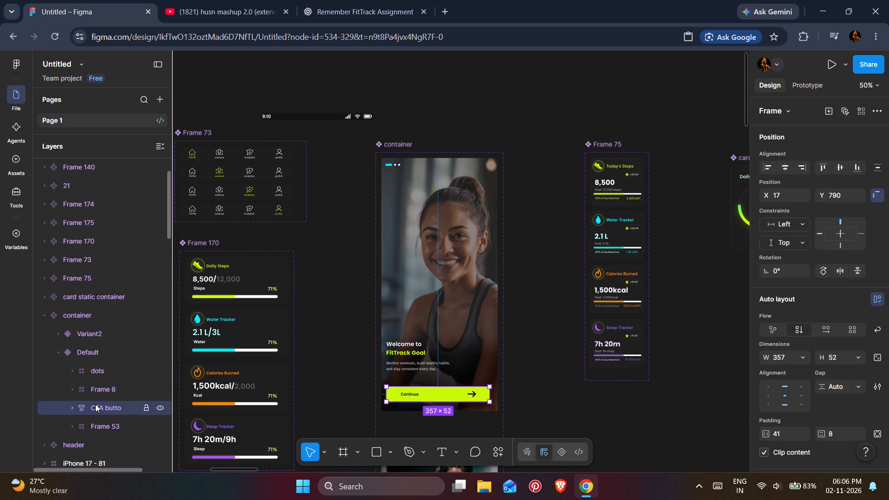
pyautogui.click(90, 387)
pyautogui.click(90, 401)
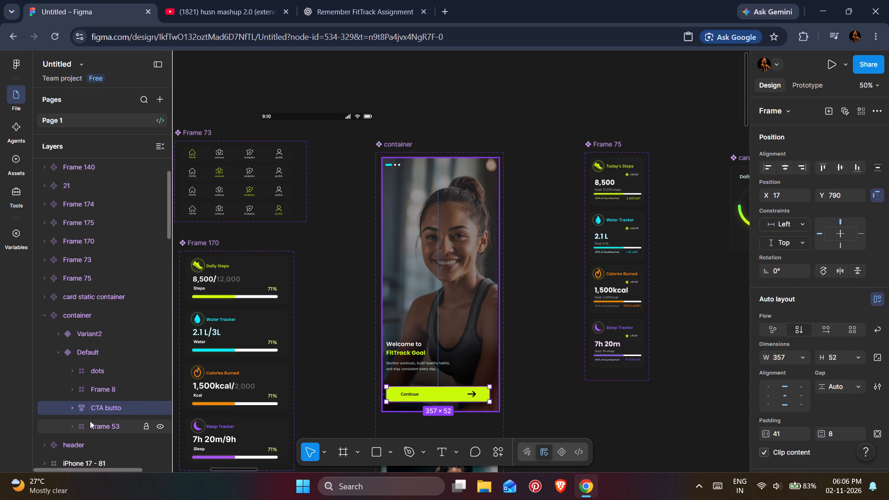
pyautogui.click(90, 421)
pyautogui.click(93, 387)
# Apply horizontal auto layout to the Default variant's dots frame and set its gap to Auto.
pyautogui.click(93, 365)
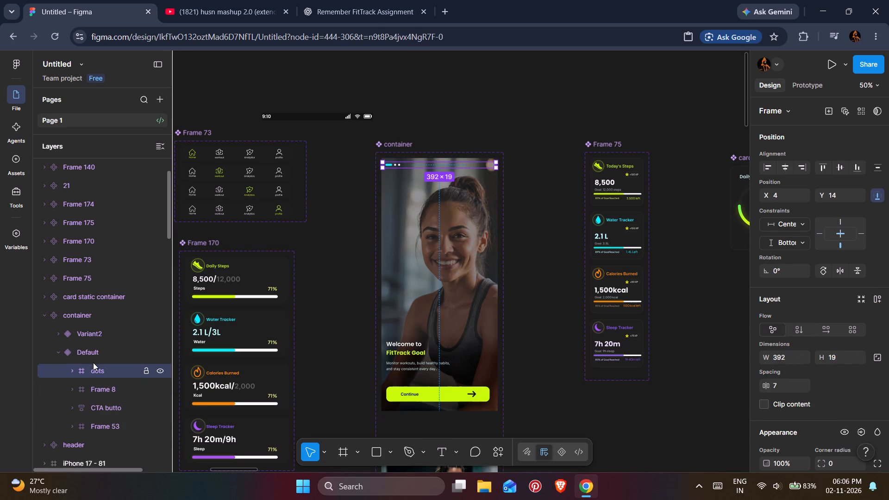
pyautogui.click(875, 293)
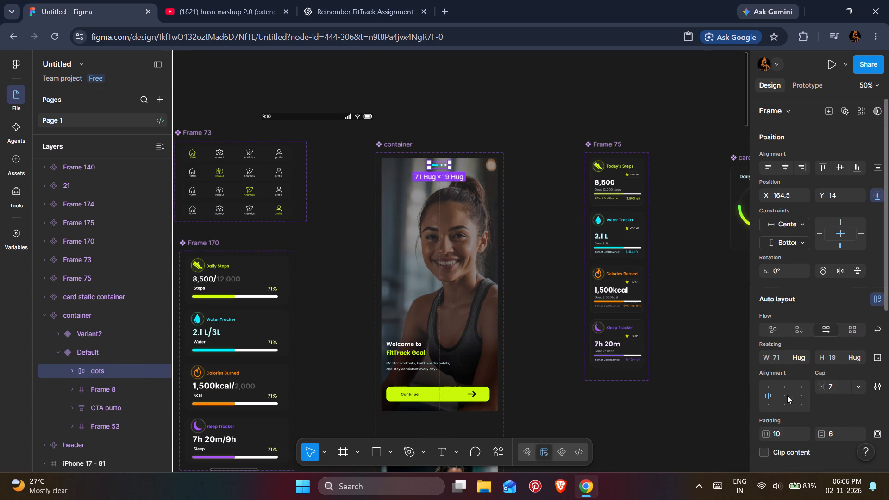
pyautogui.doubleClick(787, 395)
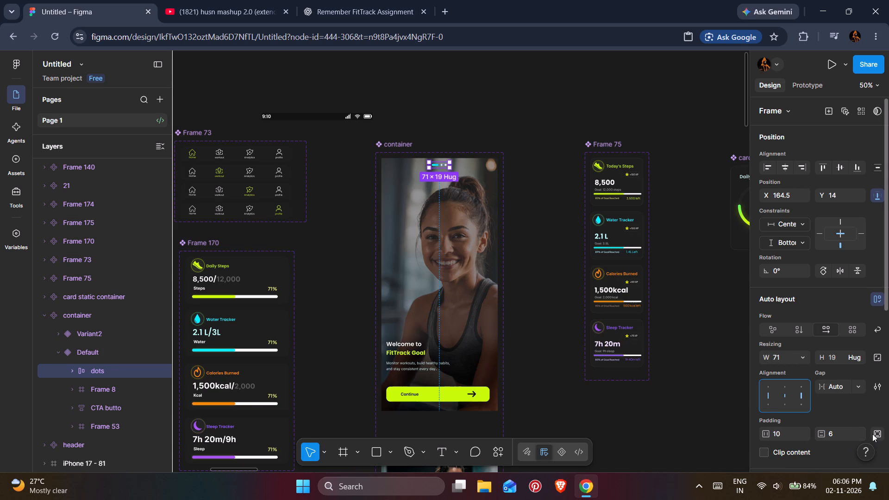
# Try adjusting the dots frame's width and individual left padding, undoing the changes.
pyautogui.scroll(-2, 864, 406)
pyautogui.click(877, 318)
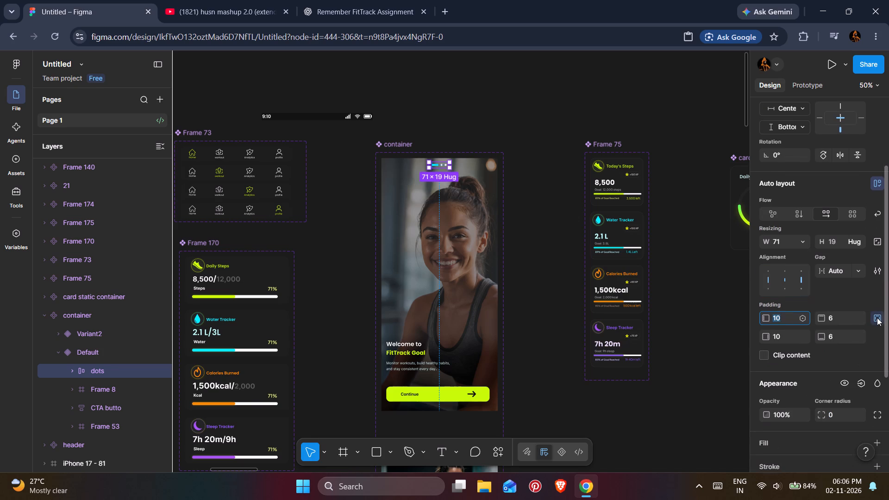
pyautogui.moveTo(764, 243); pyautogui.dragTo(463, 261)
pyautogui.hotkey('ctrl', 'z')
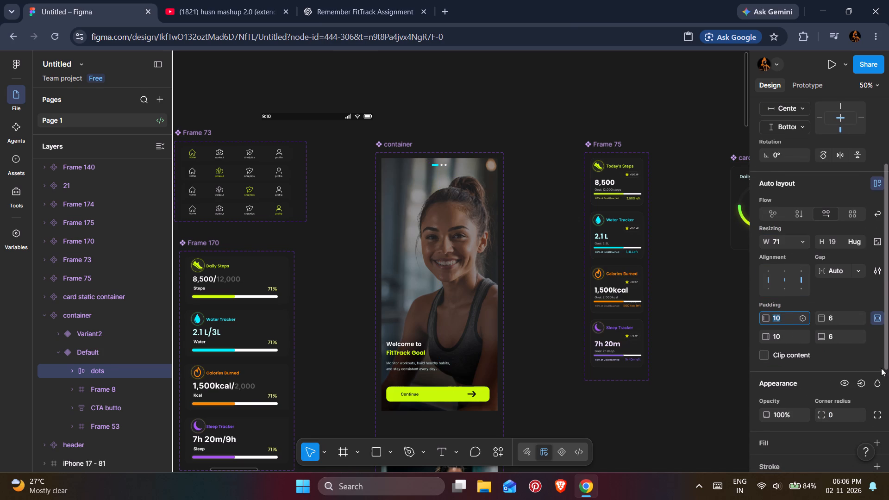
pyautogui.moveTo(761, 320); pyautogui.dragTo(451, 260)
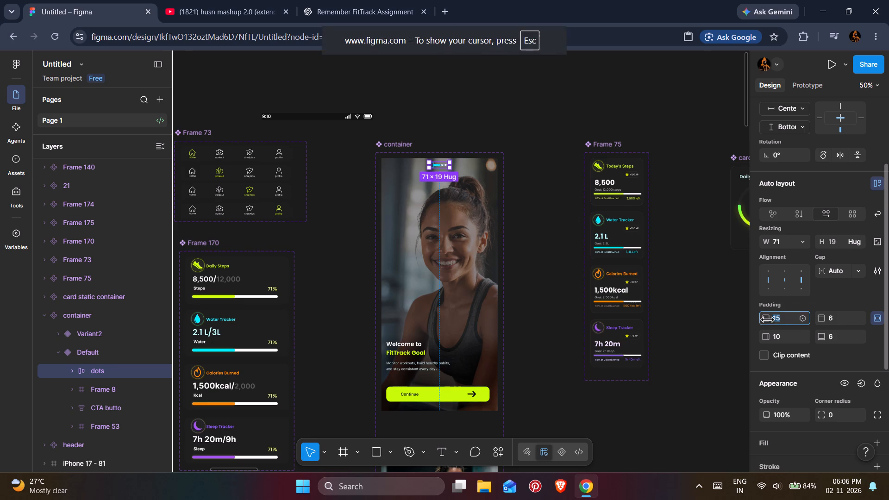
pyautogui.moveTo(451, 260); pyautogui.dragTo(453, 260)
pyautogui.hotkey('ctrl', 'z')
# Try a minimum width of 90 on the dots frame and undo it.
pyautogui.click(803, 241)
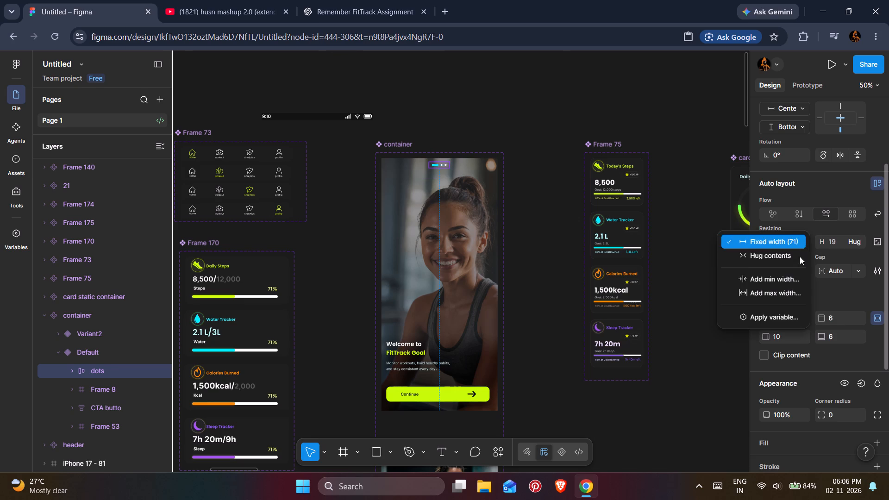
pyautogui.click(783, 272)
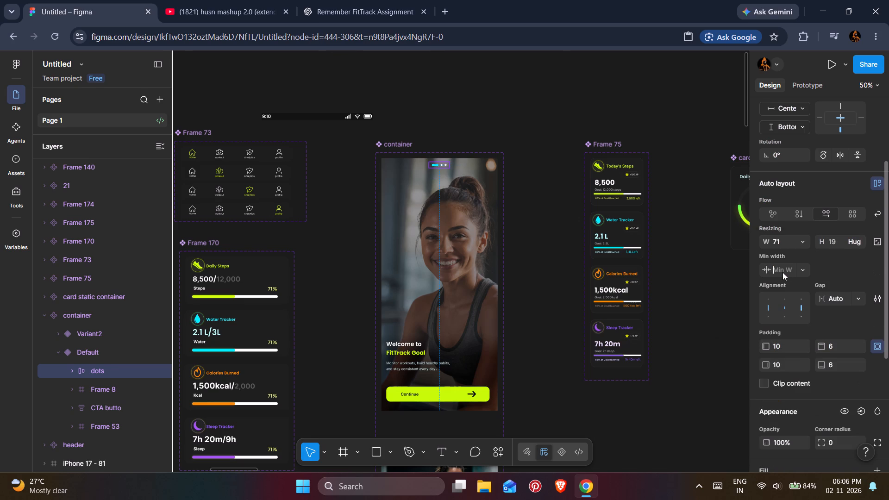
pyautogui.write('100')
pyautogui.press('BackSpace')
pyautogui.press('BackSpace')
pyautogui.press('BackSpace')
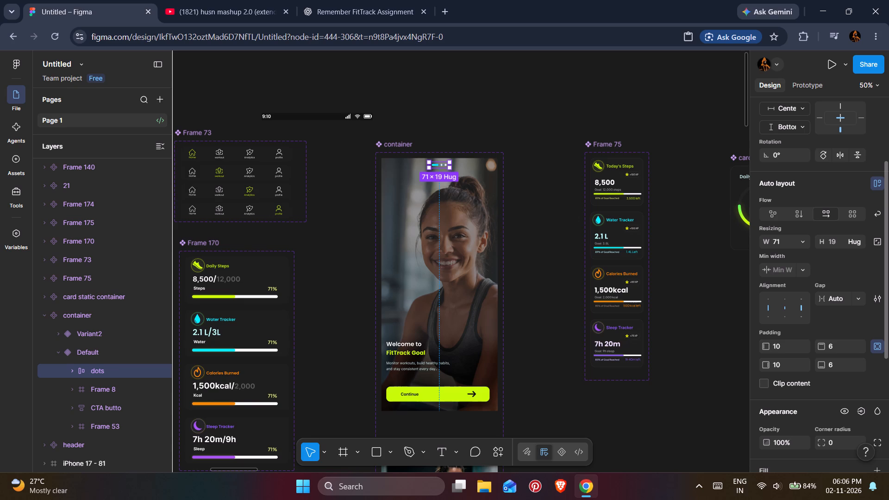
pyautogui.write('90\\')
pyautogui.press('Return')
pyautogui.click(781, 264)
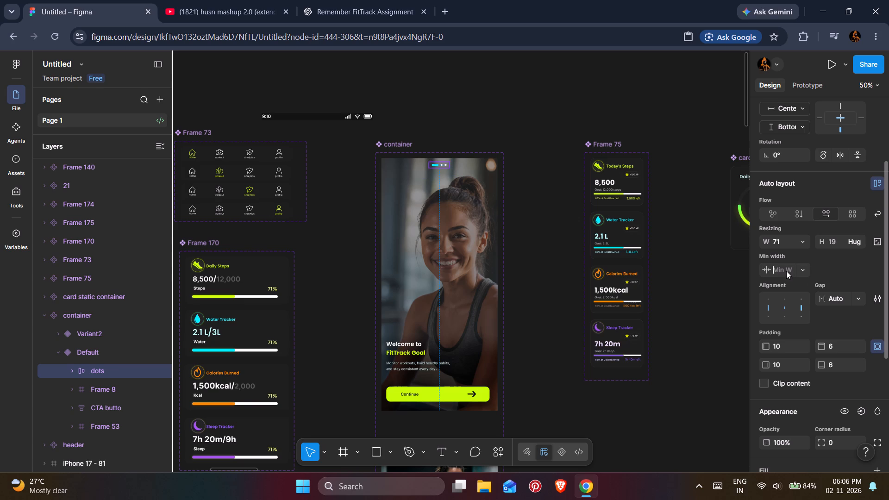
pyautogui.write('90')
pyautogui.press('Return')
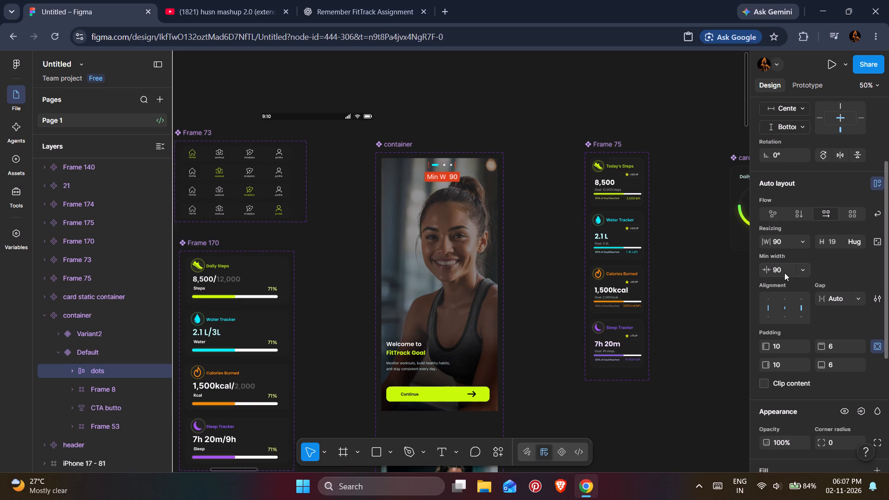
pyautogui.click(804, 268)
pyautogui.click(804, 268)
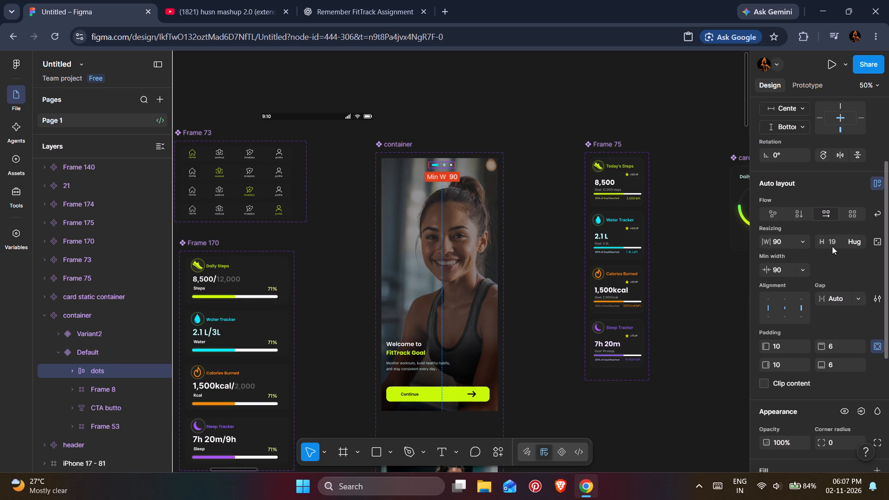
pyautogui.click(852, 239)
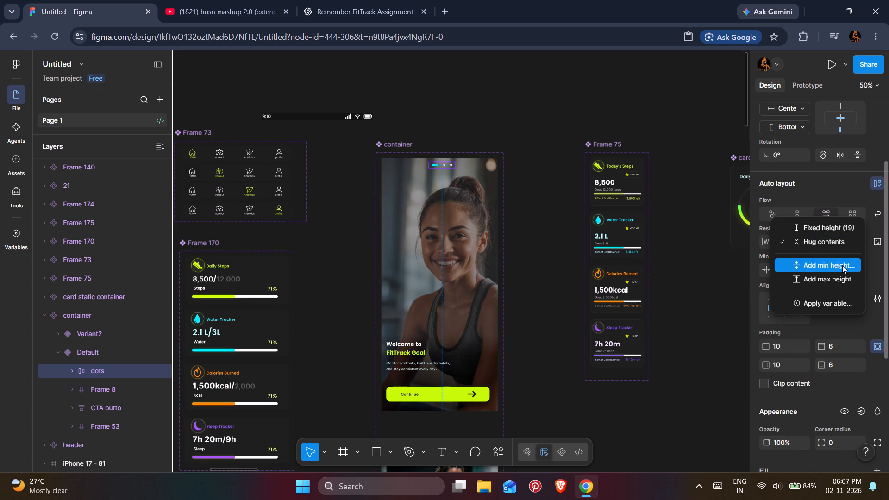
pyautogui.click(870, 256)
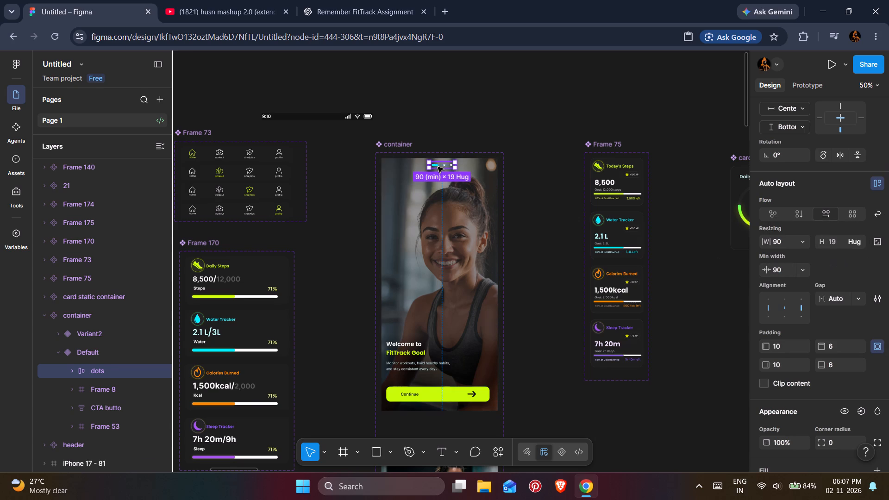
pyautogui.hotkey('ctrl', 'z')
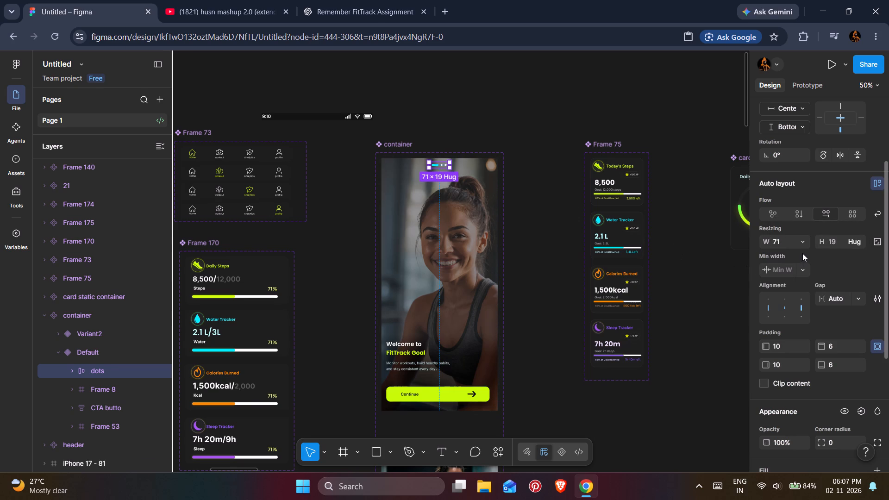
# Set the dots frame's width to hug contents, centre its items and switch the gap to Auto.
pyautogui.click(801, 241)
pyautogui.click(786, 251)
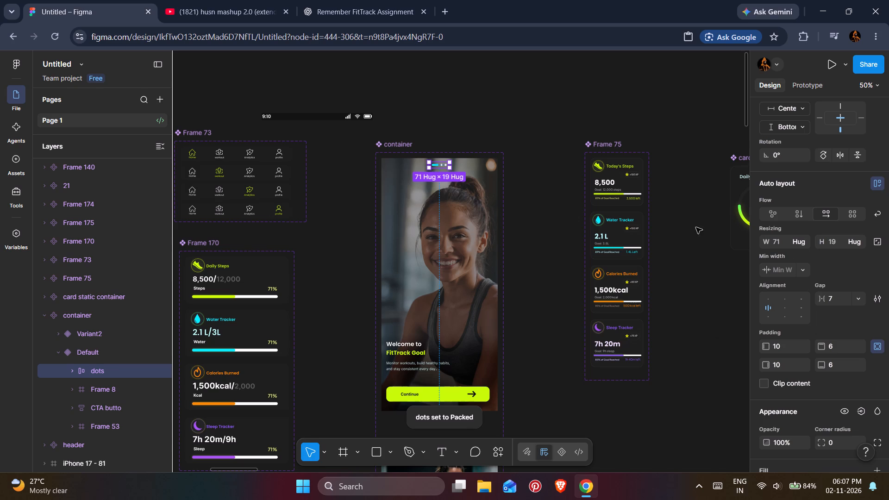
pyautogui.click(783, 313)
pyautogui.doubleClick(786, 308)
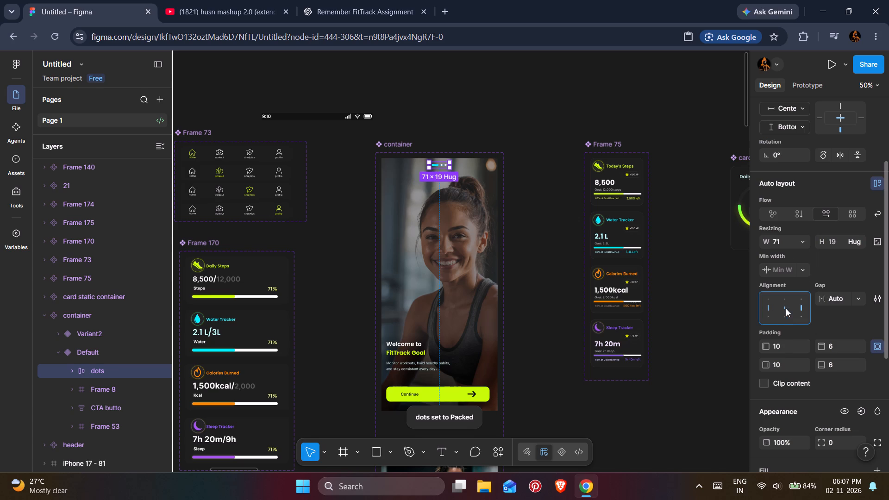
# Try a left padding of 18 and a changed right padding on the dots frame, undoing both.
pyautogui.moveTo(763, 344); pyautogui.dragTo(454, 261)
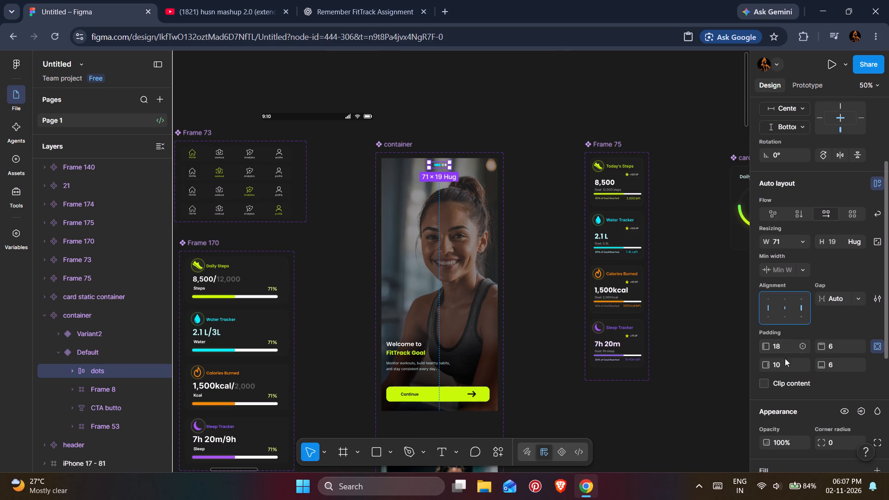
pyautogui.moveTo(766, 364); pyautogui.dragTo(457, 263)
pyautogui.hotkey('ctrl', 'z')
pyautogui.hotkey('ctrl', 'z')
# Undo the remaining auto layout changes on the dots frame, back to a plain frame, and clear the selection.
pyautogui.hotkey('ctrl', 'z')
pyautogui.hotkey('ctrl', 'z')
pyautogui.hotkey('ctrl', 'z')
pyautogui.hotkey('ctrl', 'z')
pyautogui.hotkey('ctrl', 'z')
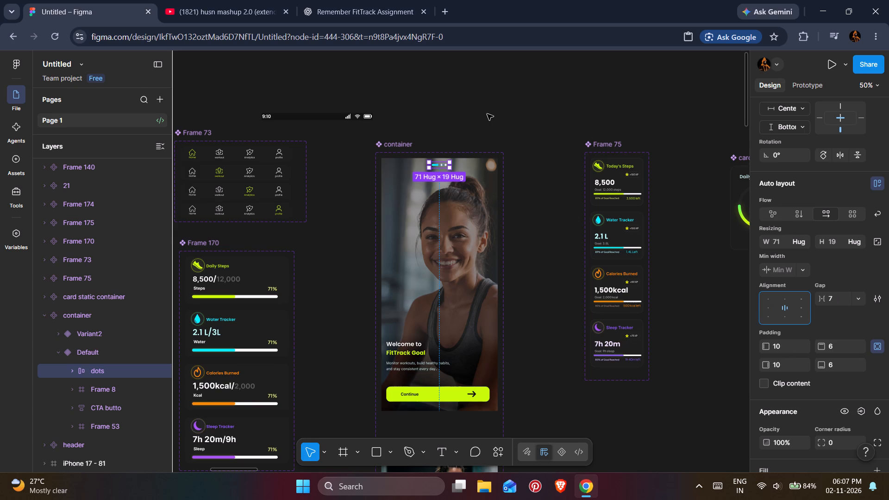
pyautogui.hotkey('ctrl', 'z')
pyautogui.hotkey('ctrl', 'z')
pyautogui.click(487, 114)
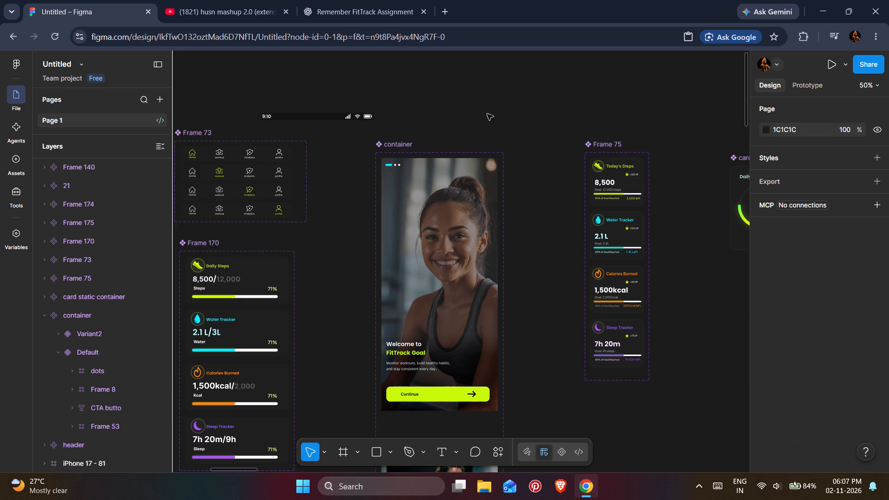
# Show the hidden system tray icons.
pyautogui.click(700, 482)
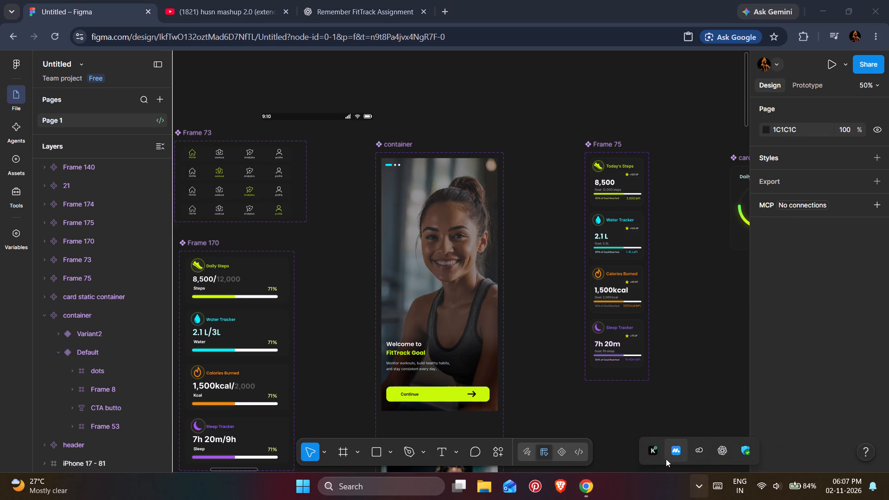